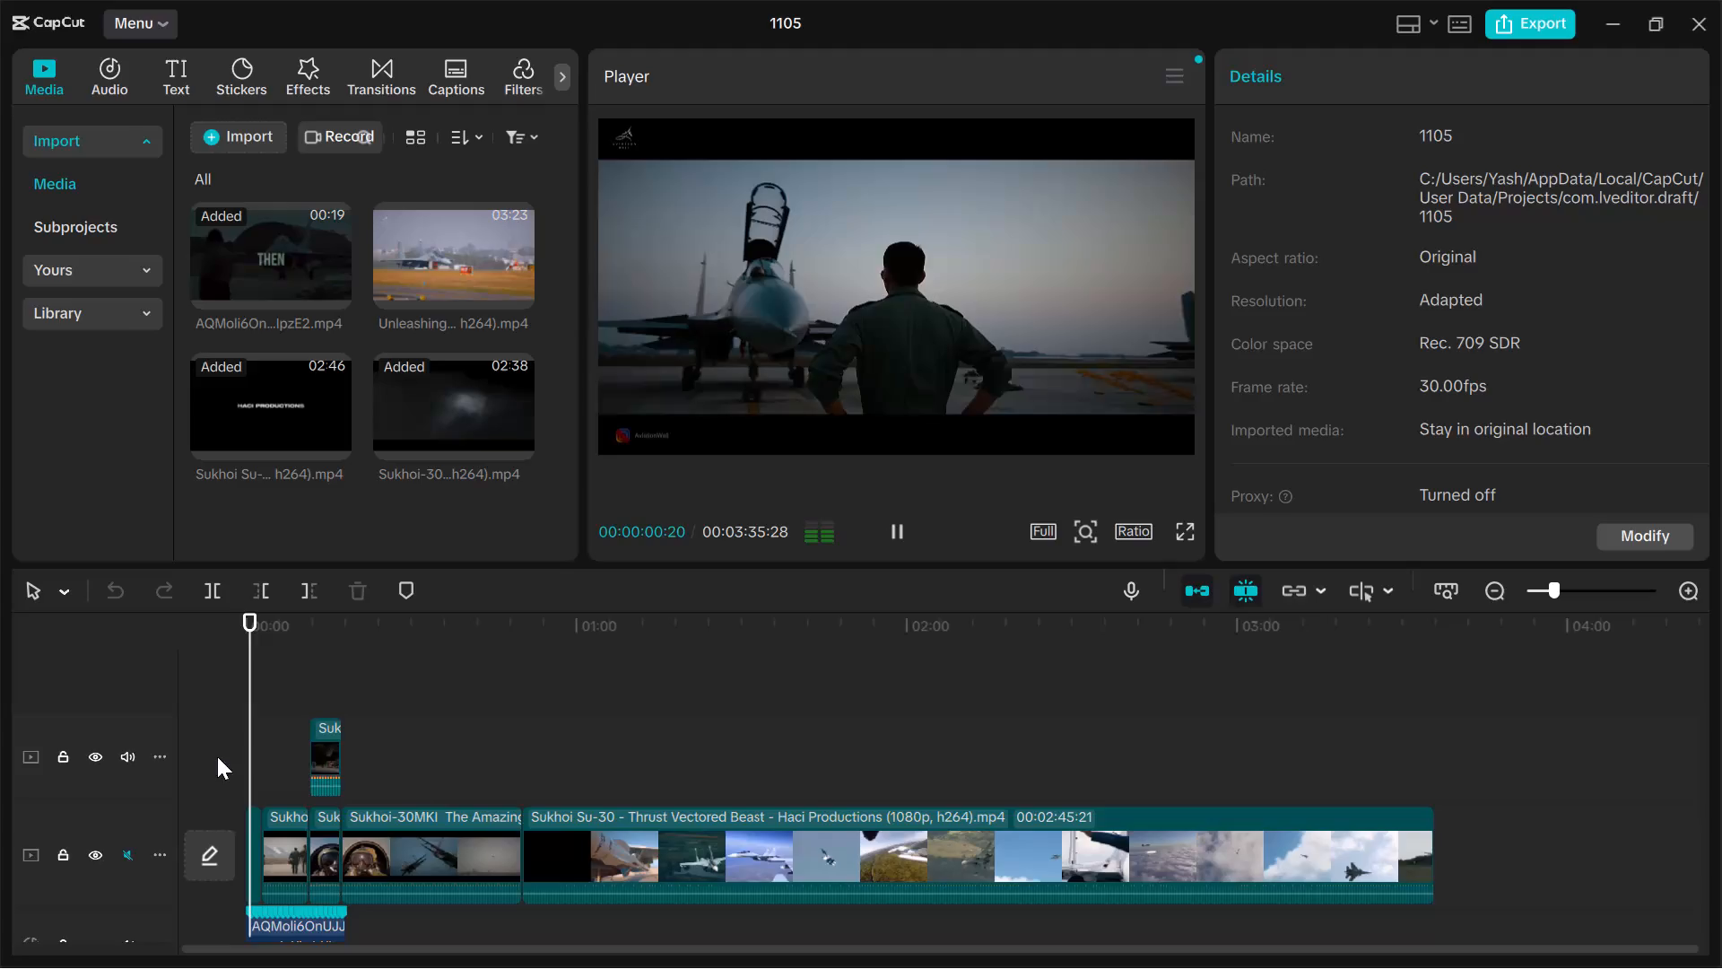
Play the opening seconds of the timeline to review the first clips of the main video track.
scroll(432, 793, "up", 3, "ctrl")
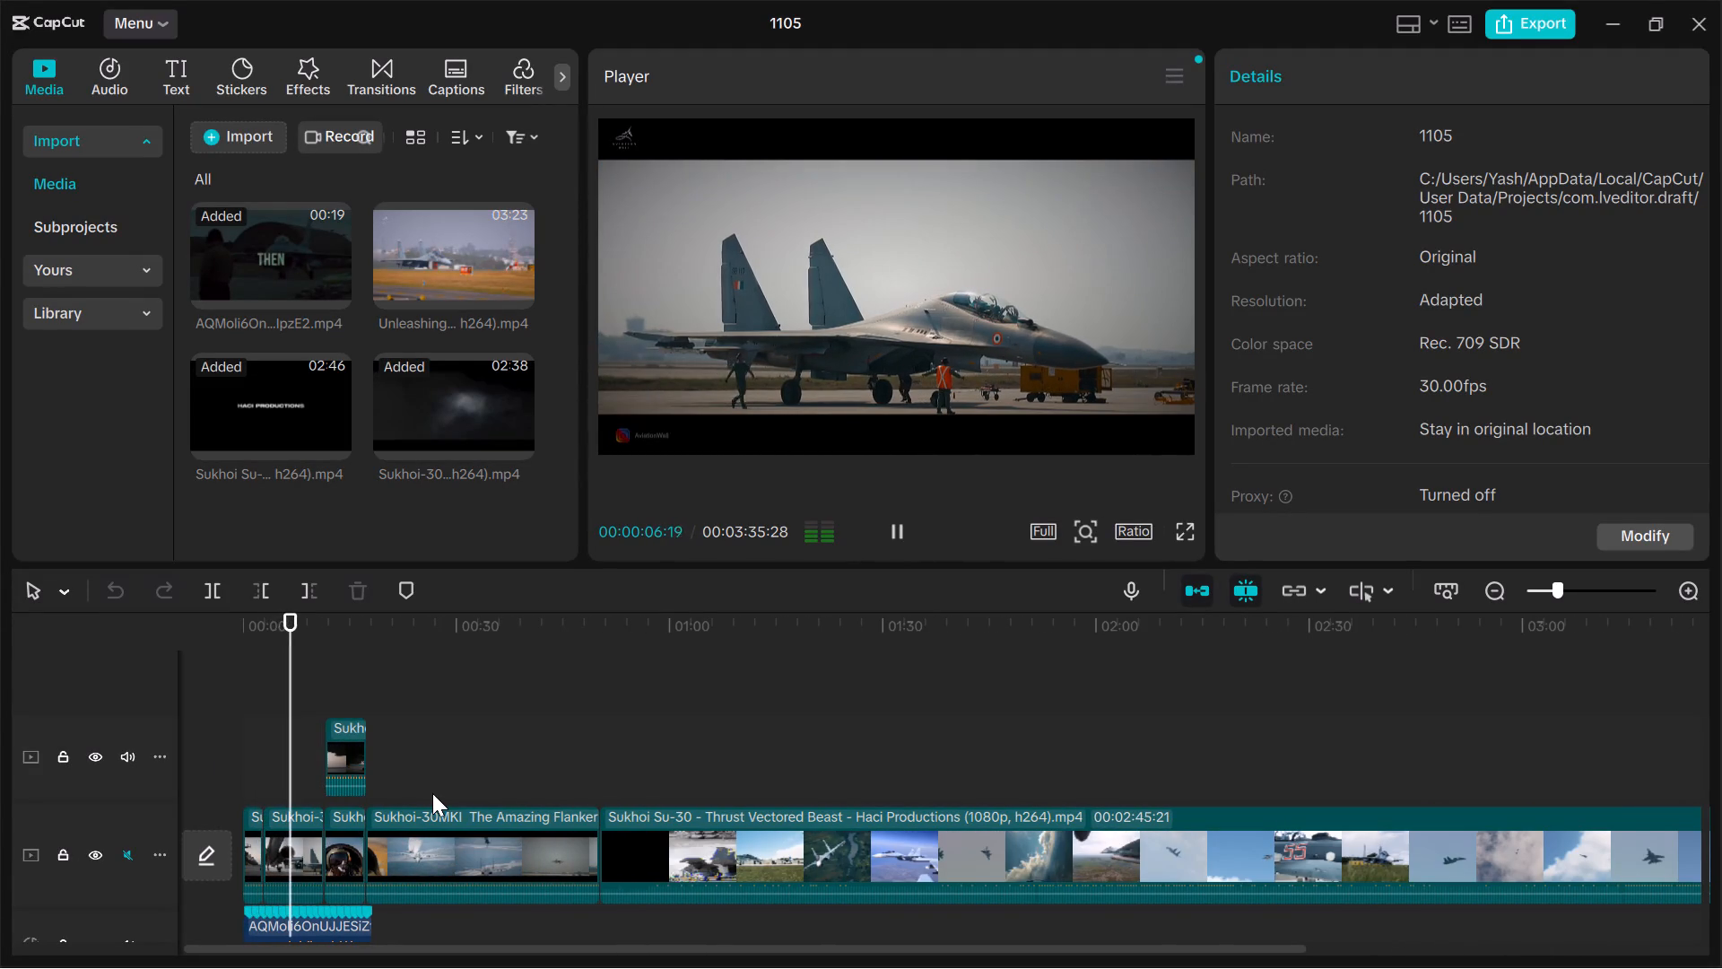
scroll(432, 793, "up", 12, "ctrl")
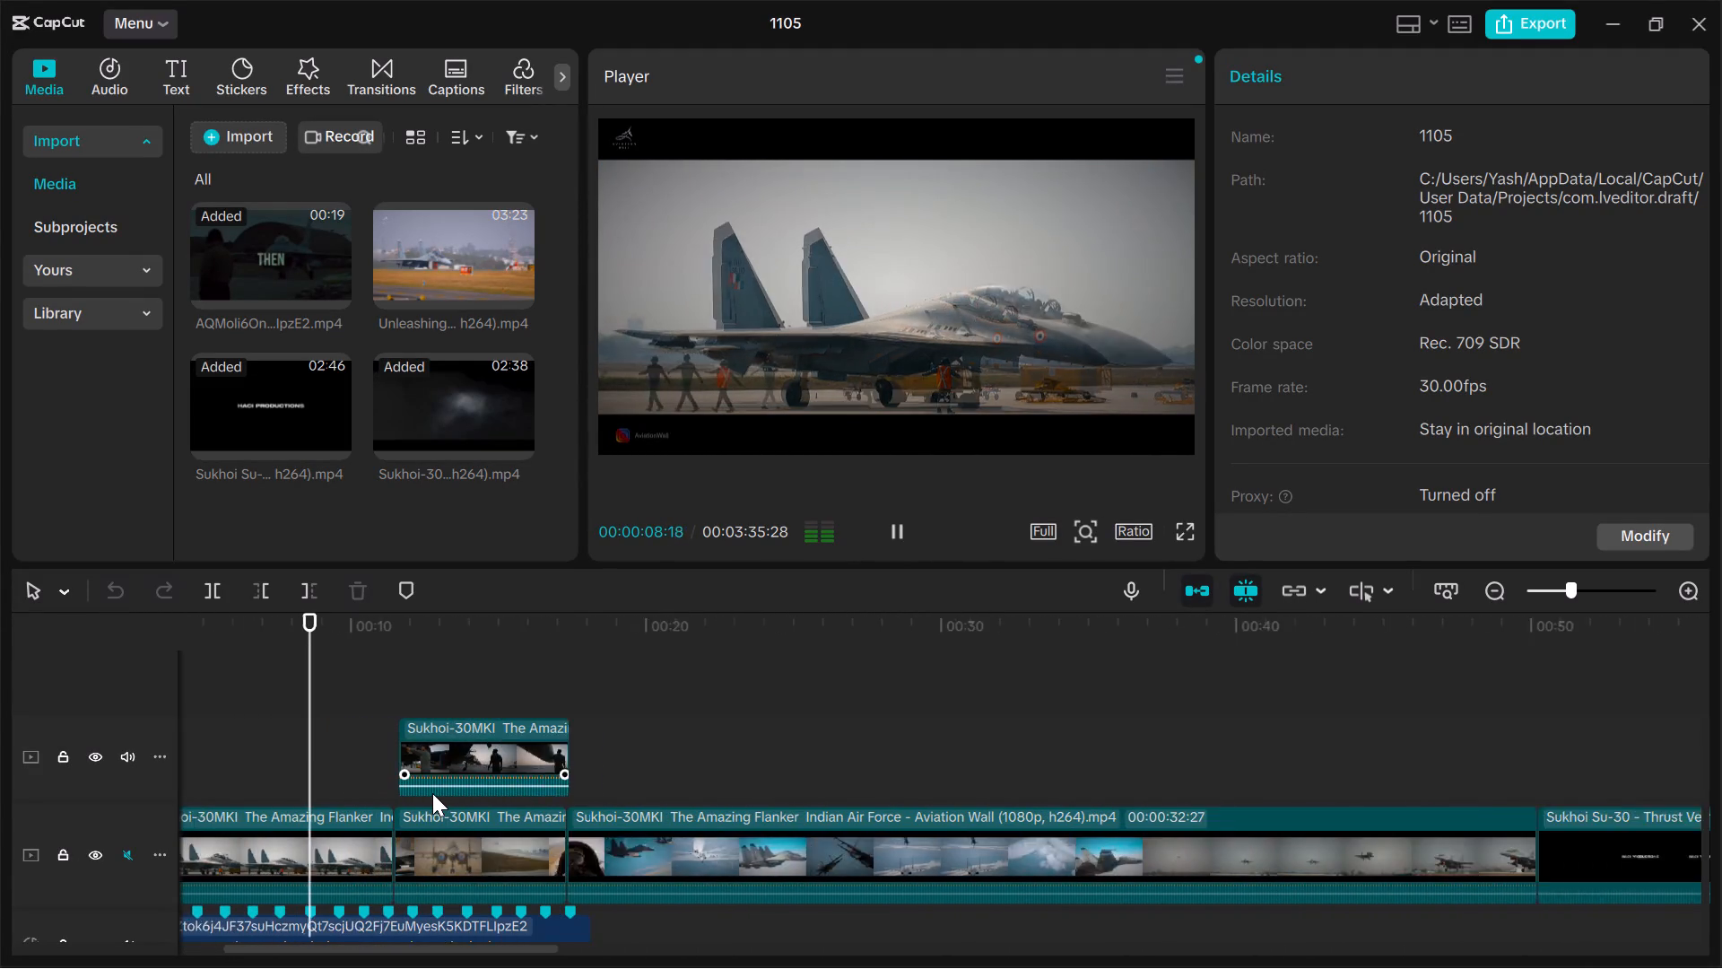
scroll(432, 793, "right", 4)
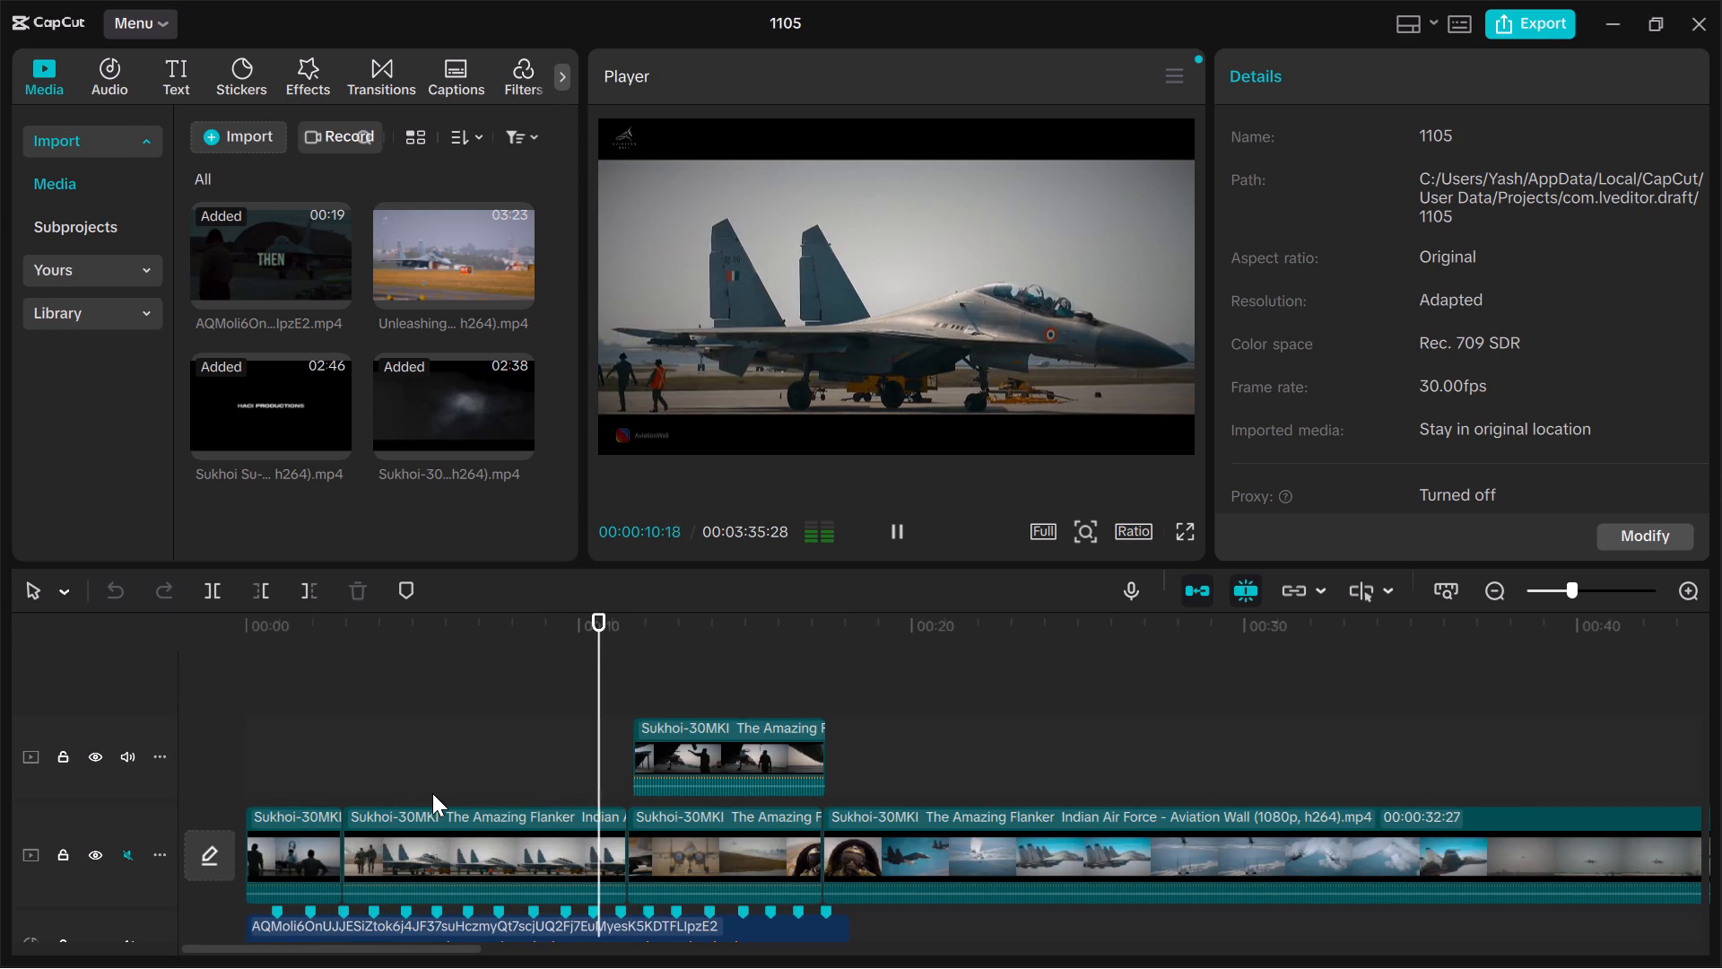
left_click(205, 740)
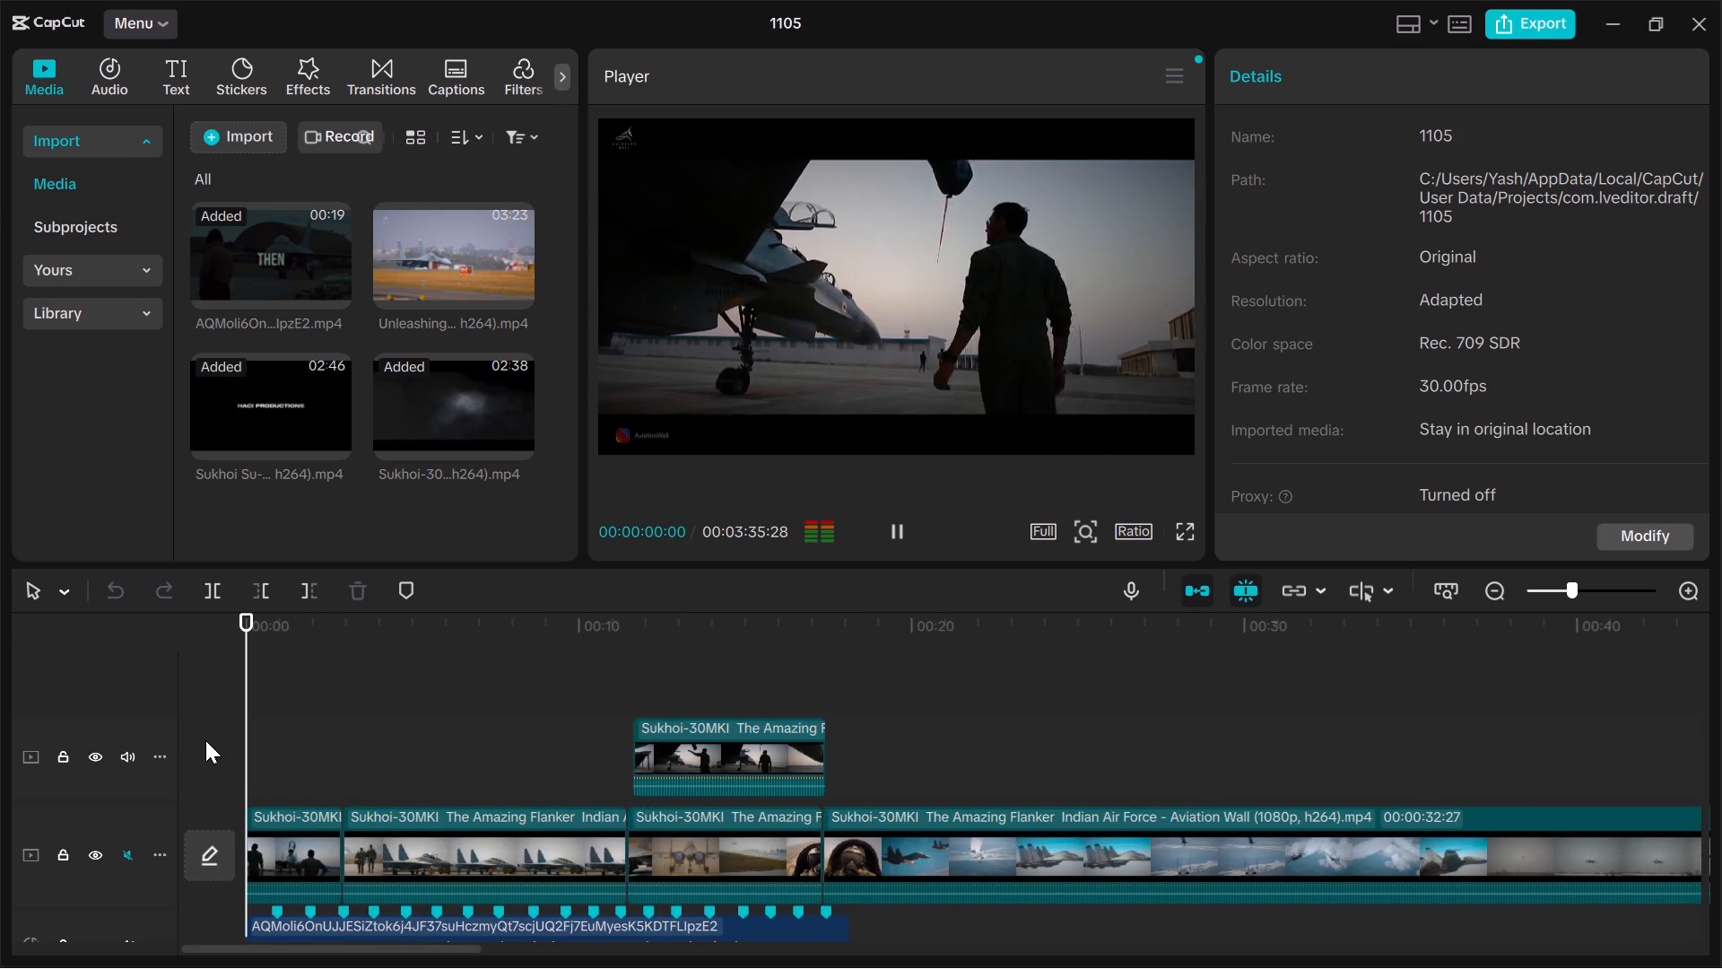
key("space")
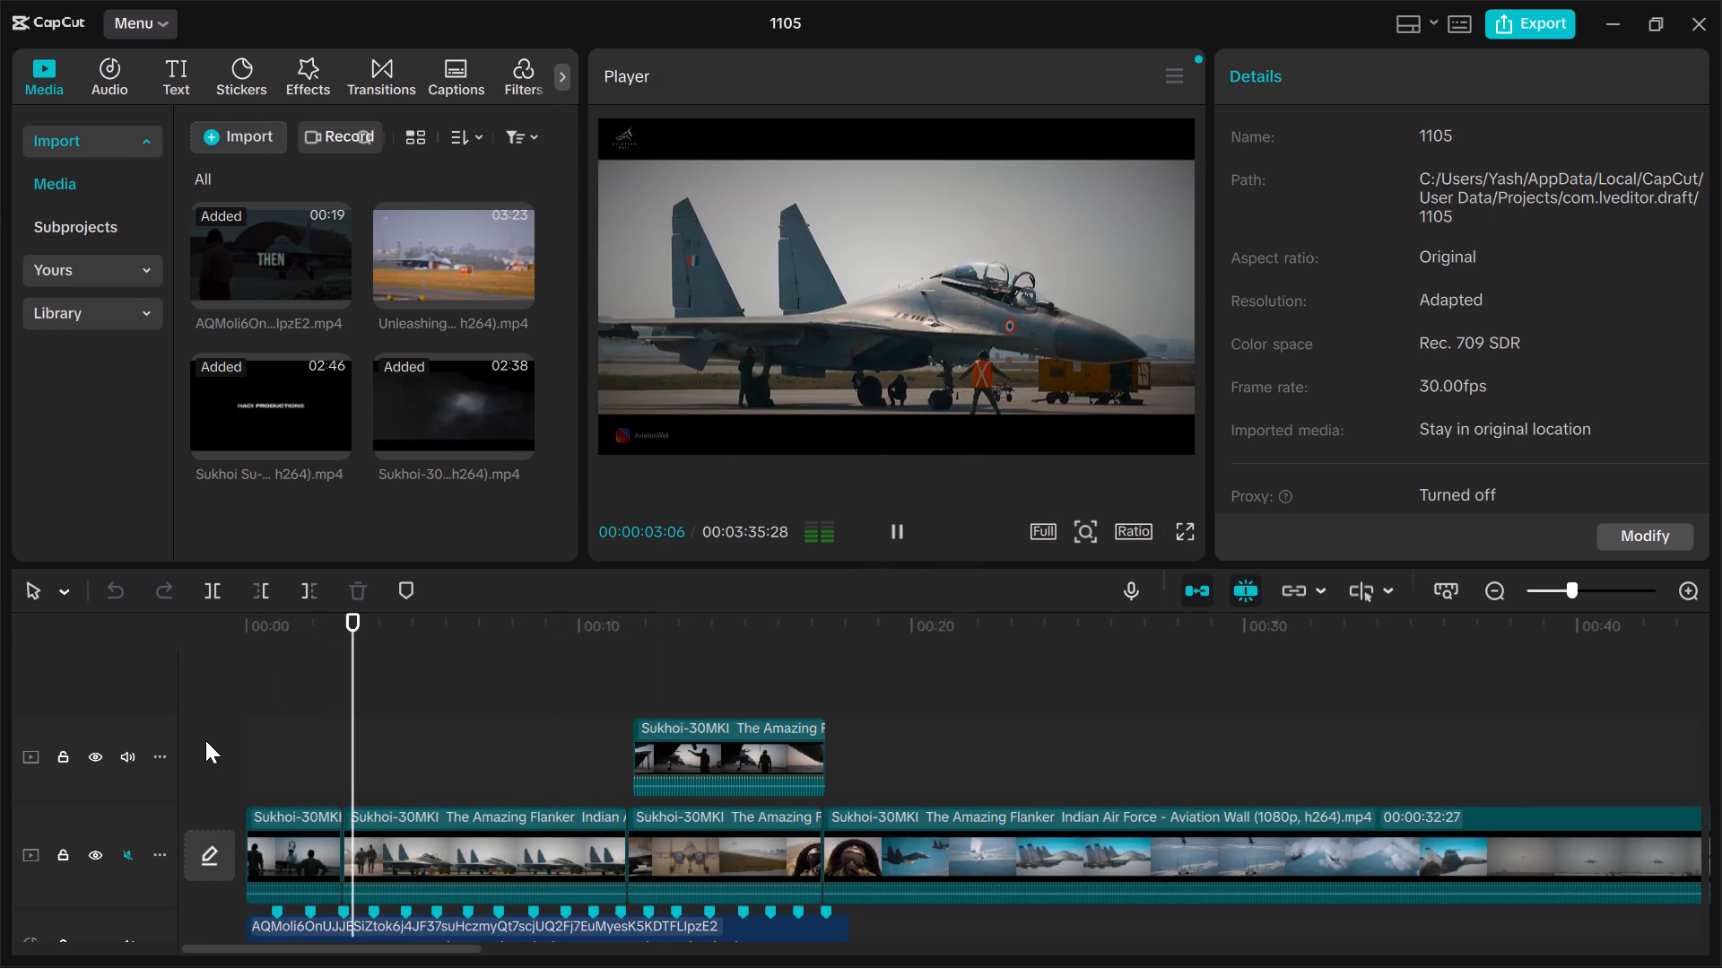
key("space")
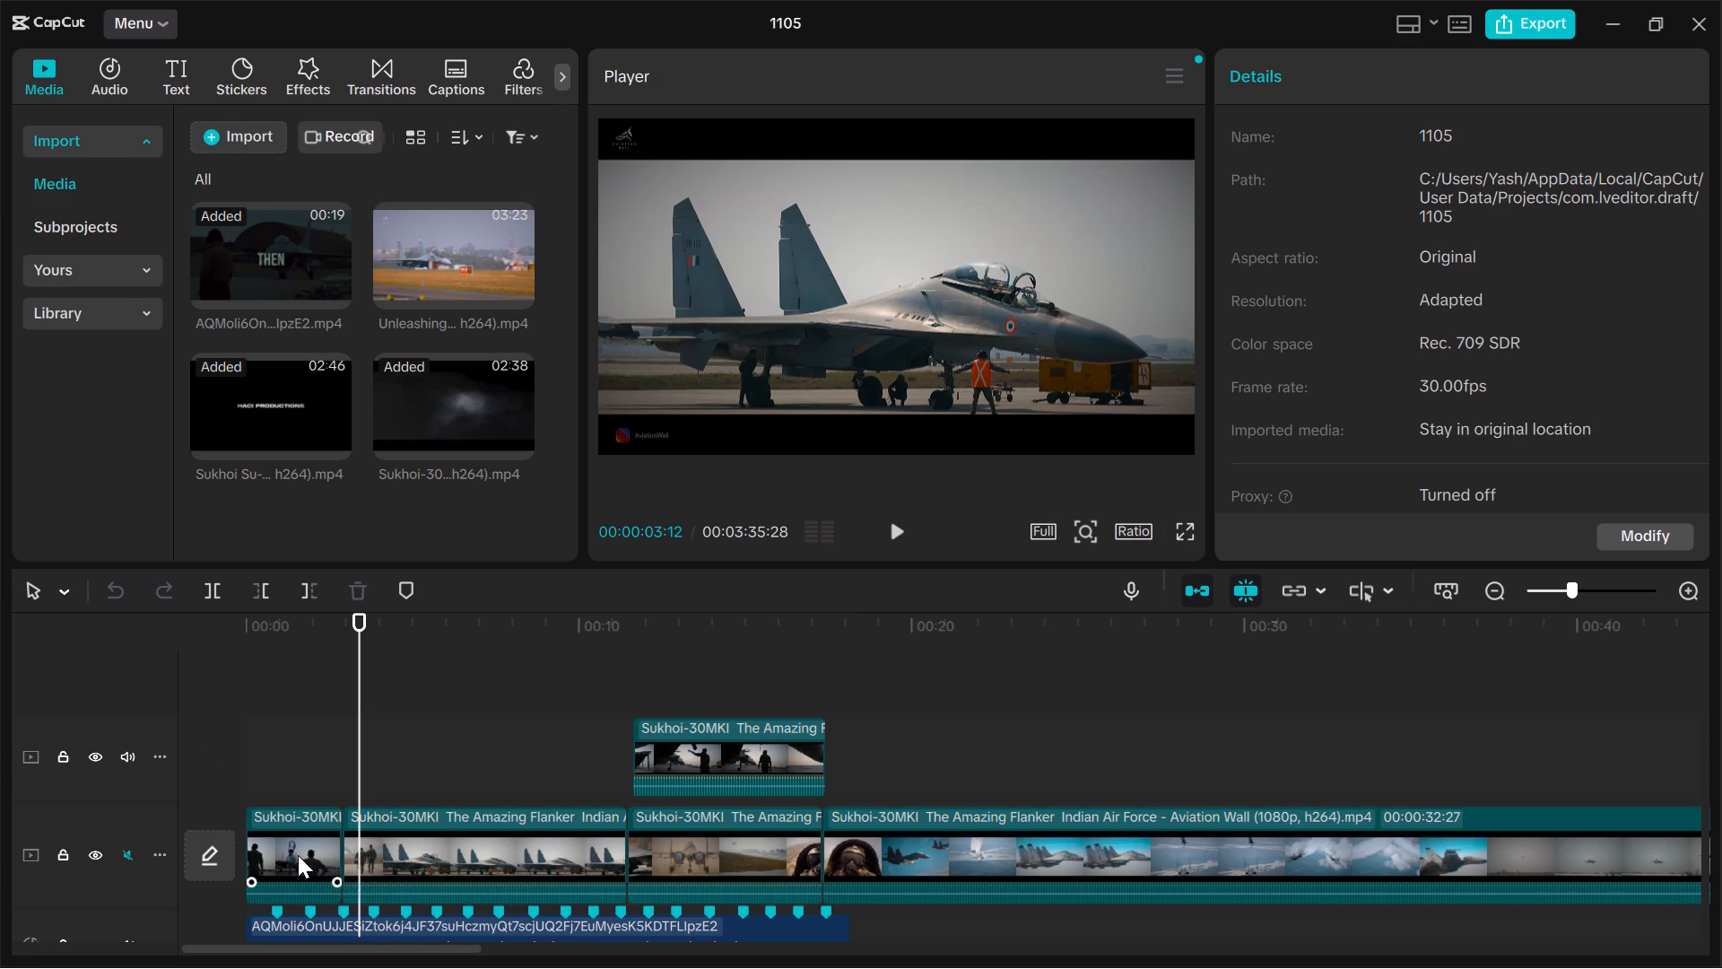
Set the scale of the first clip on the main track to 132%.
left_click(298, 855)
left_click(248, 772)
left_click(295, 840)
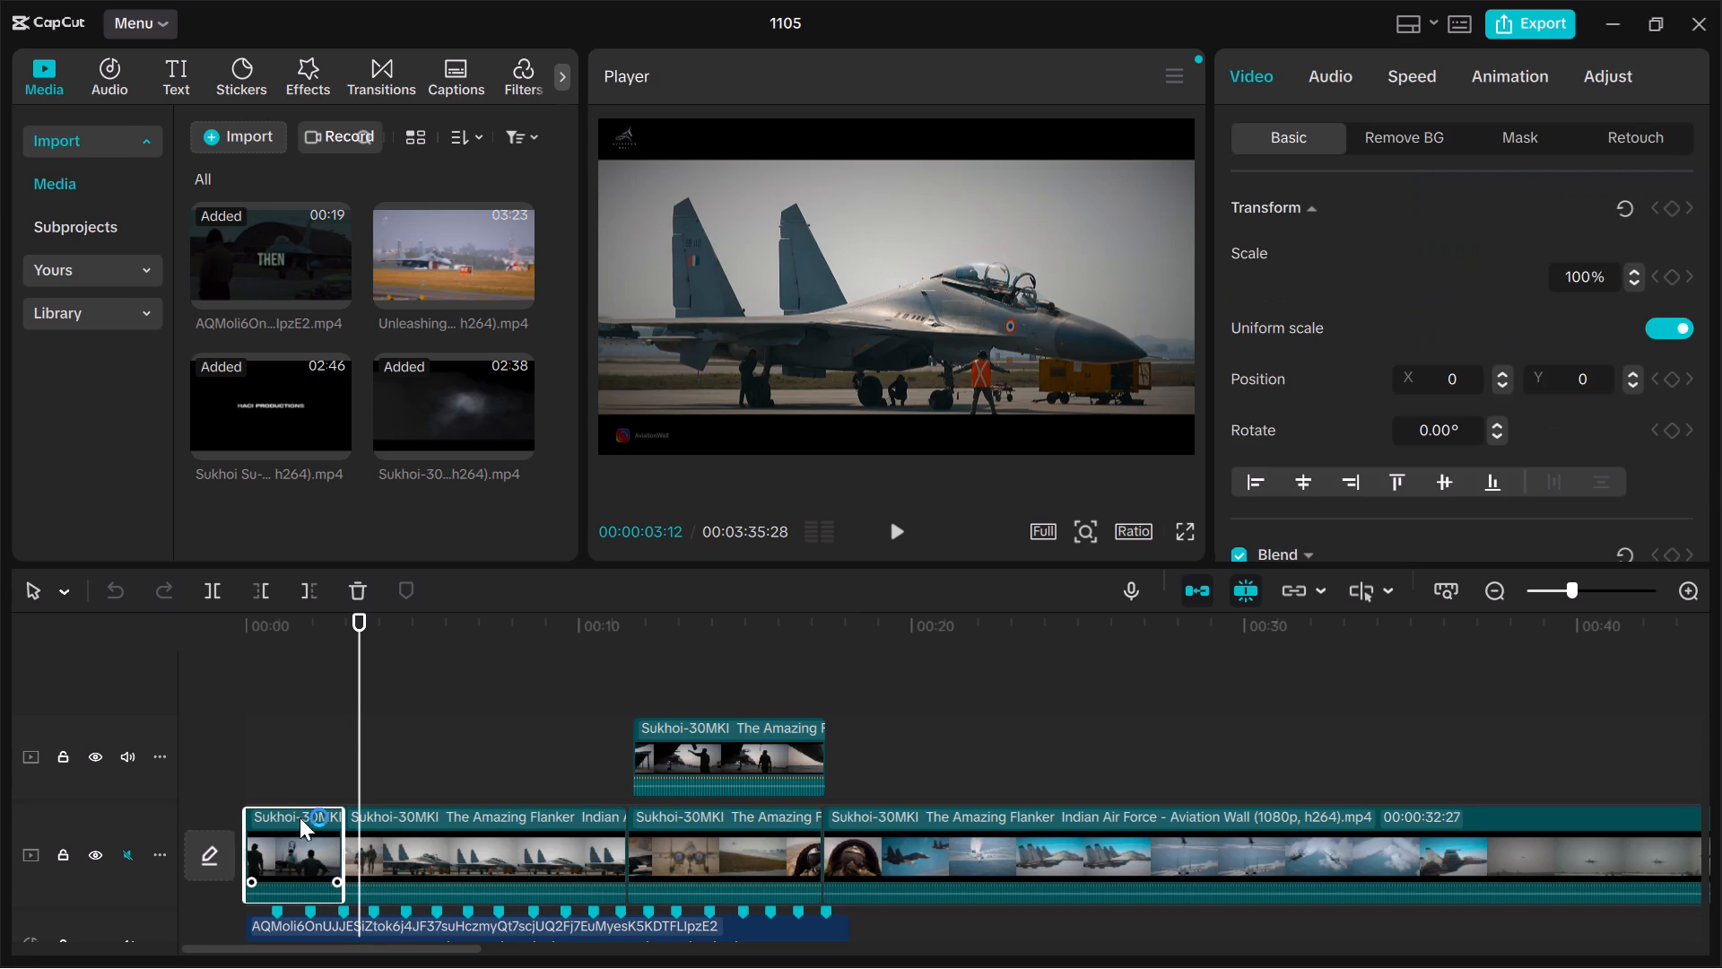
left_click(249, 701)
left_click(258, 715)
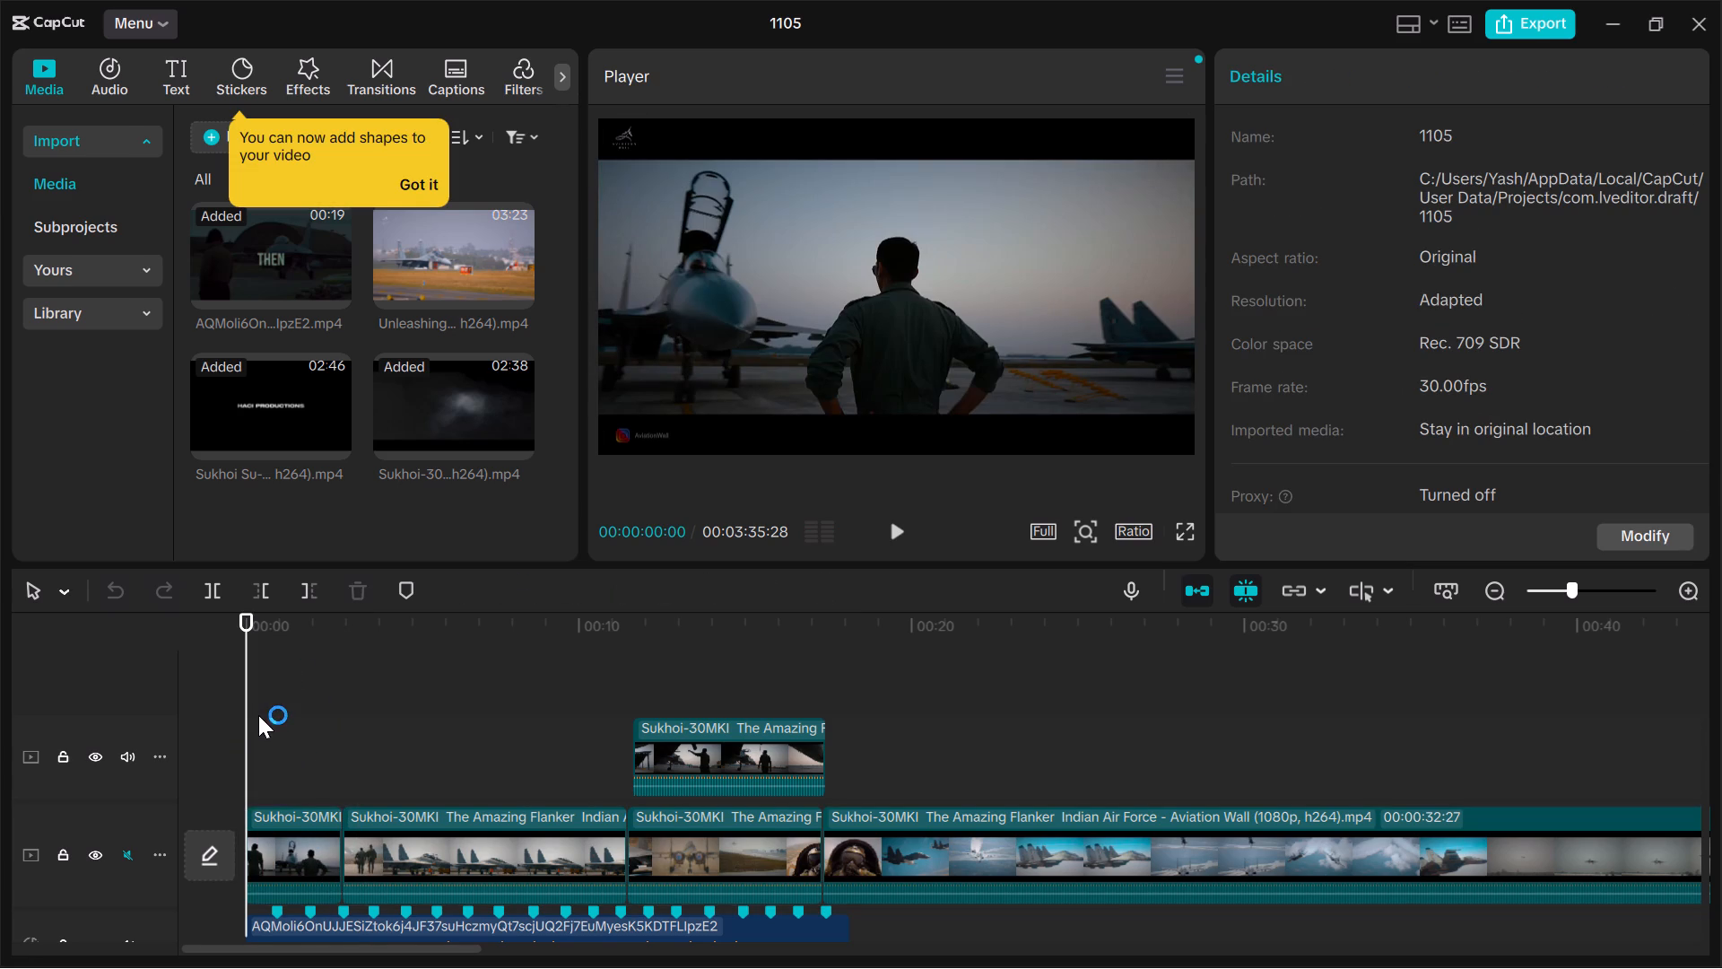
left_click(295, 842)
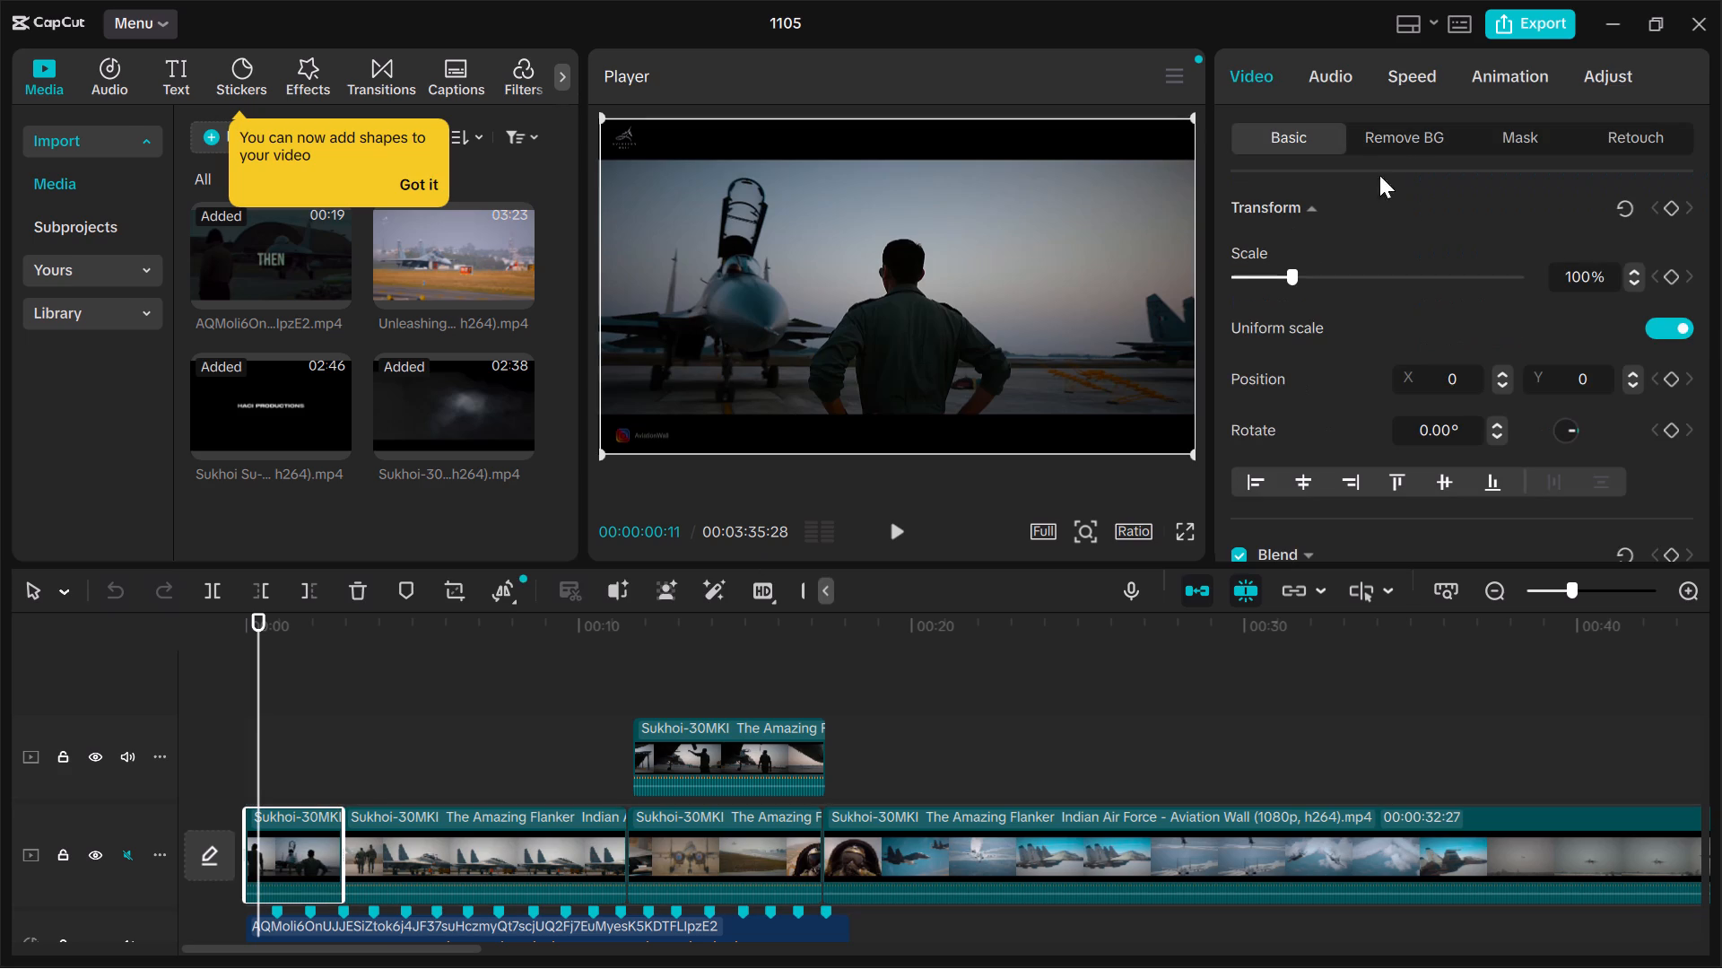
left_click(1587, 269)
key("BackSpace")
key("BackSpace")
type("32")
left_click(986, 691)
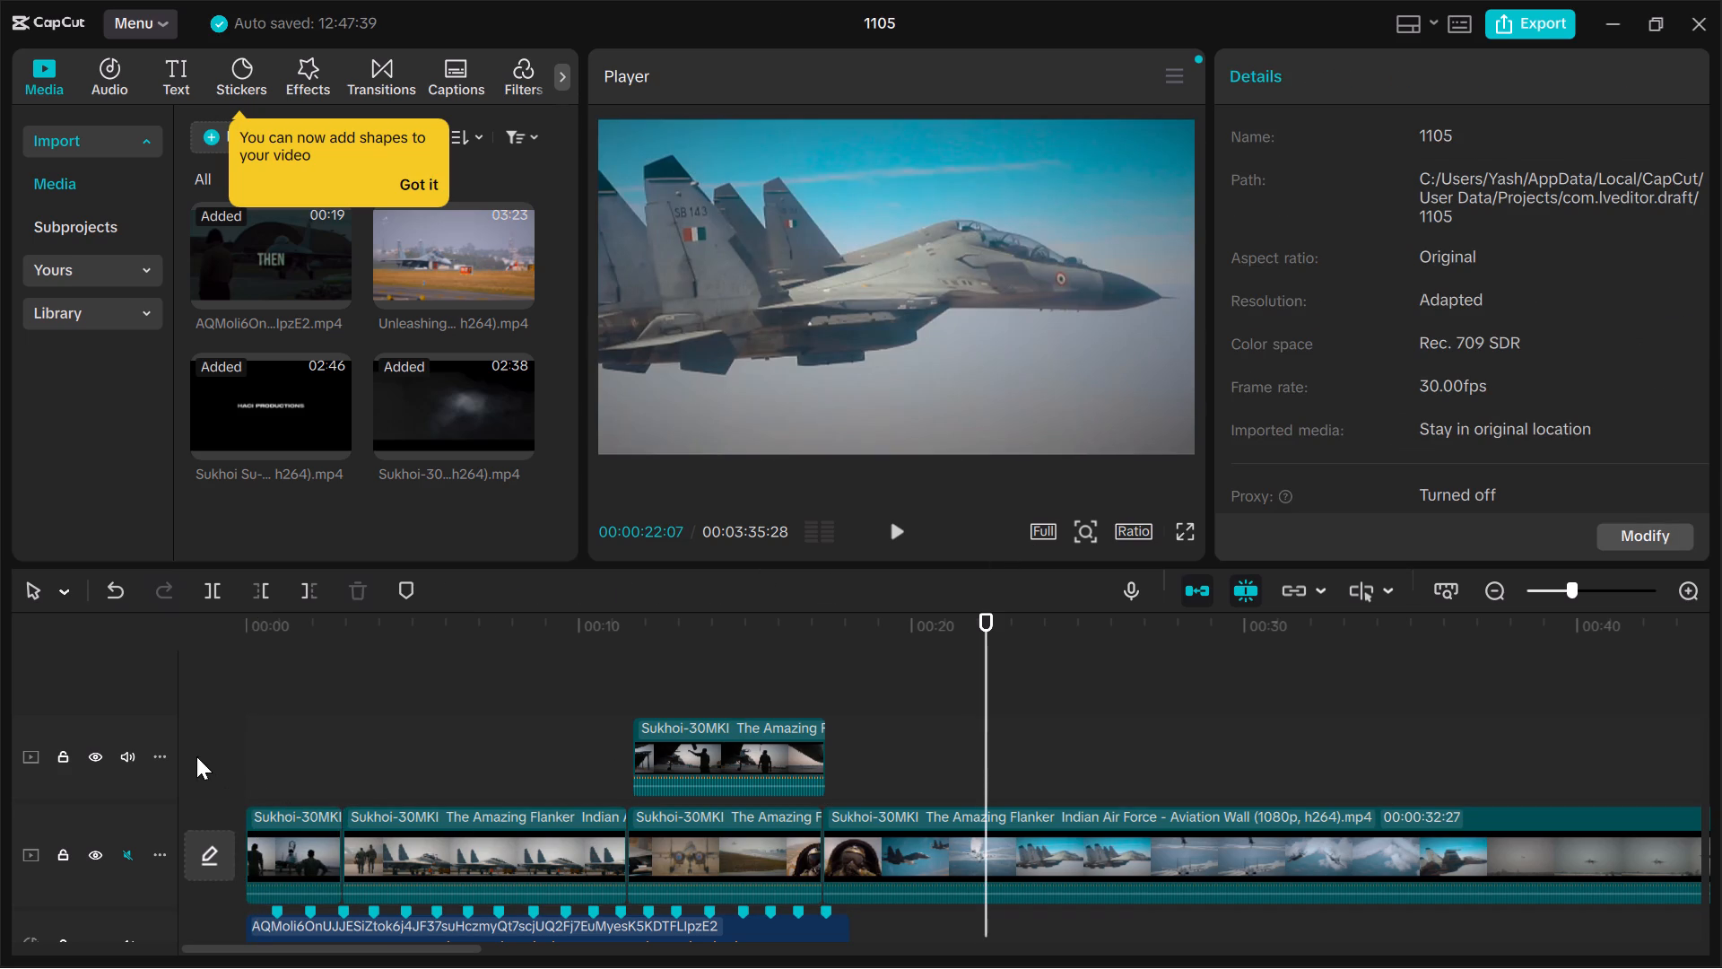
Replay the opening to check the rescaled first clip and its cut to the second clip.
left_click(258, 748)
key("space")
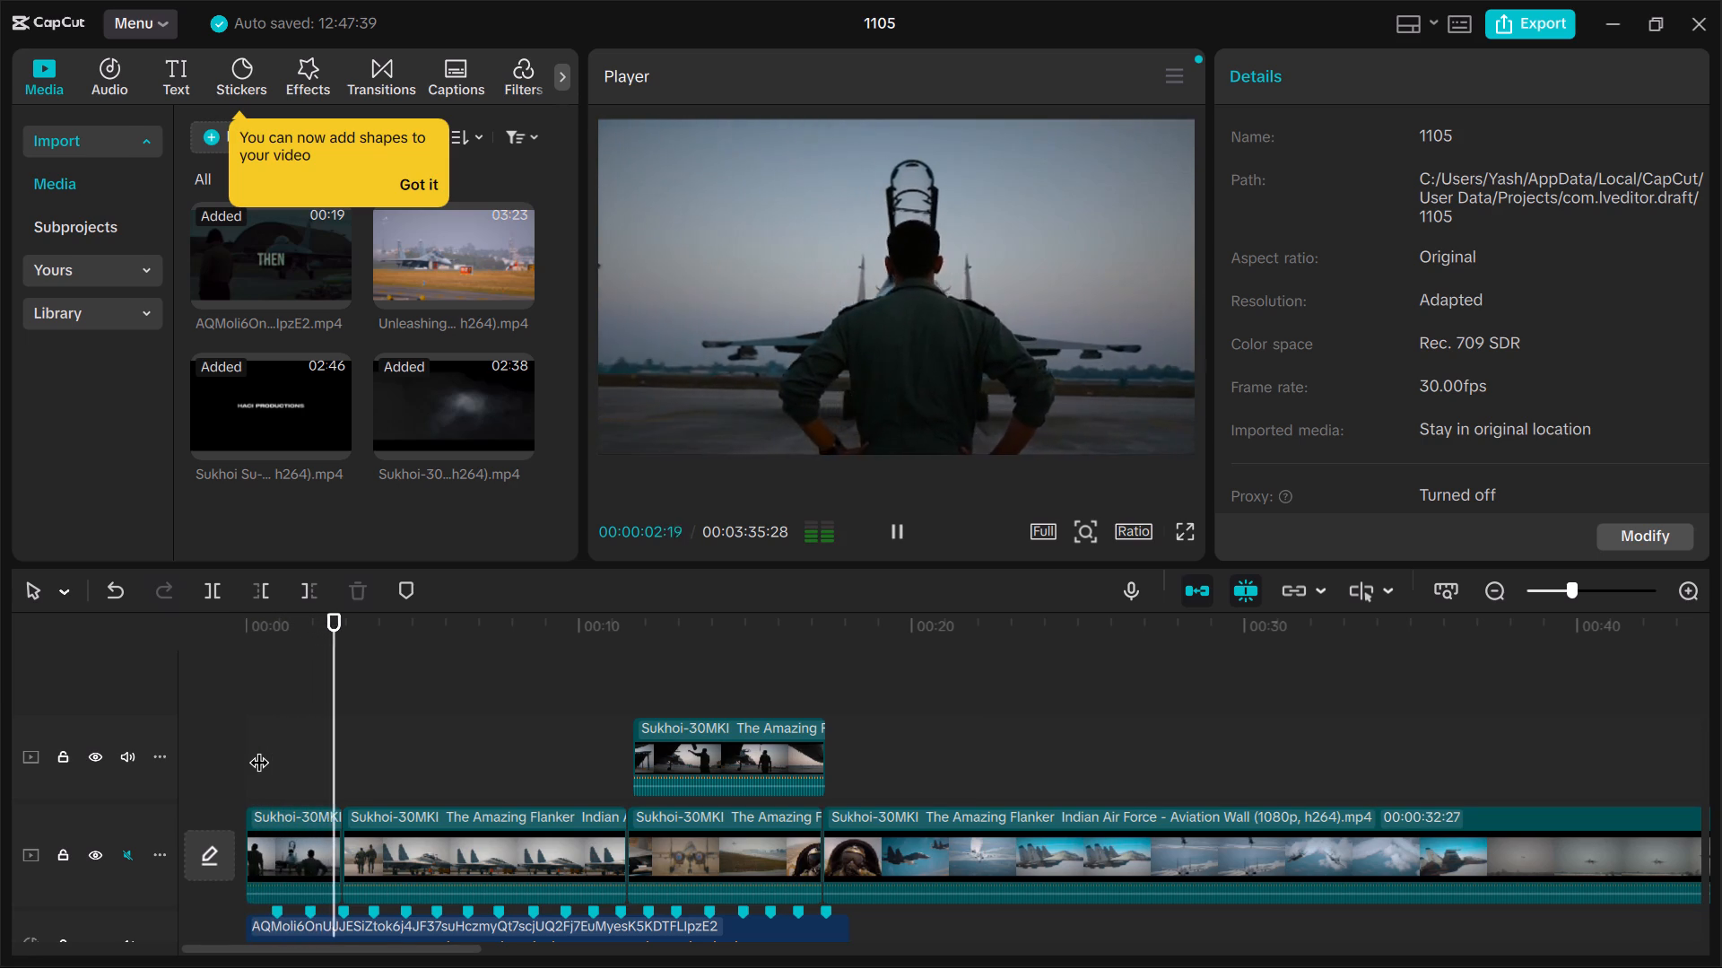
left_click(399, 740)
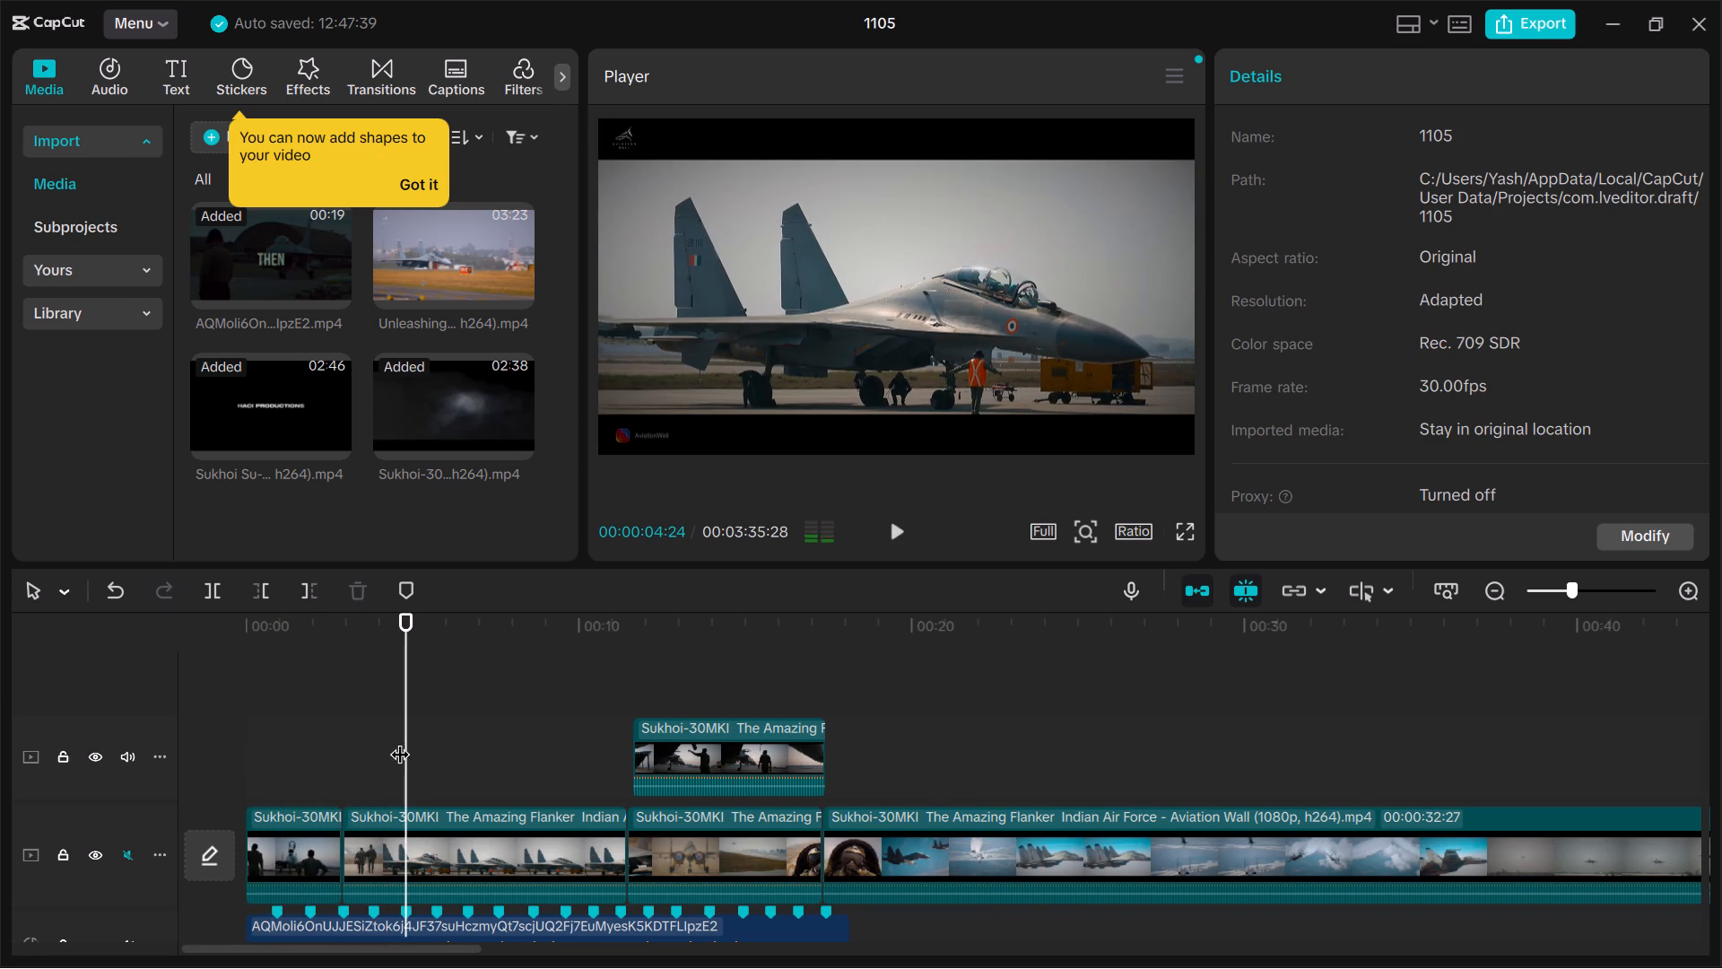
left_click(230, 759)
key("space")
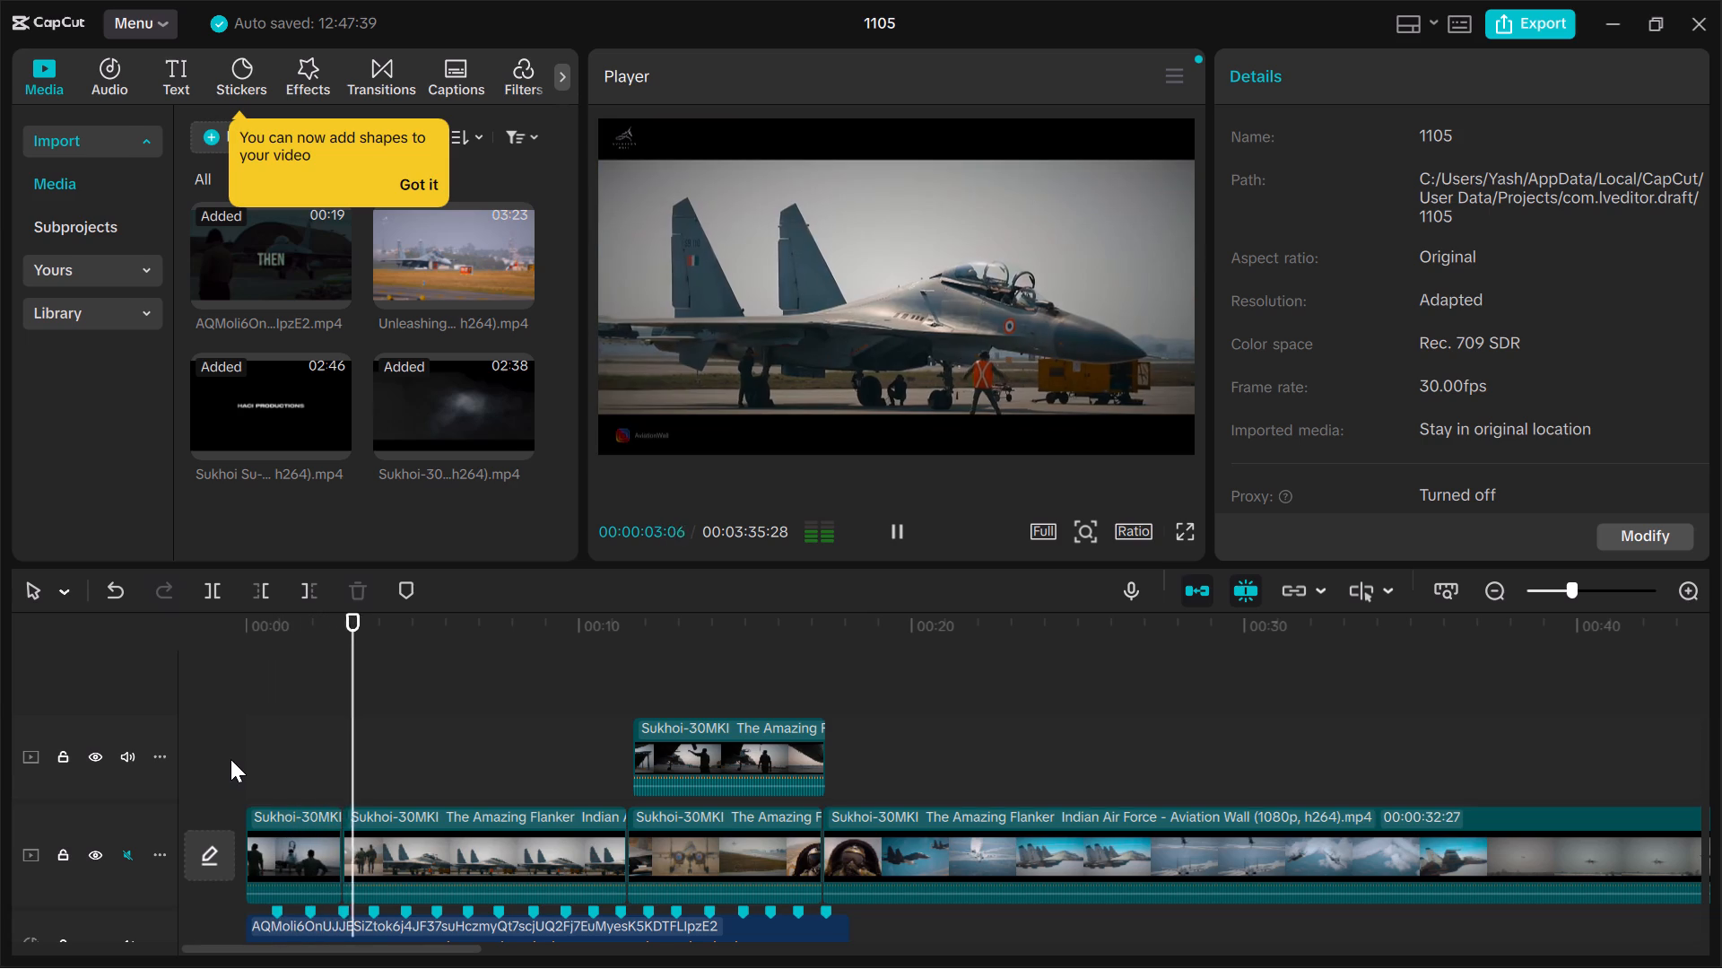
key("space")
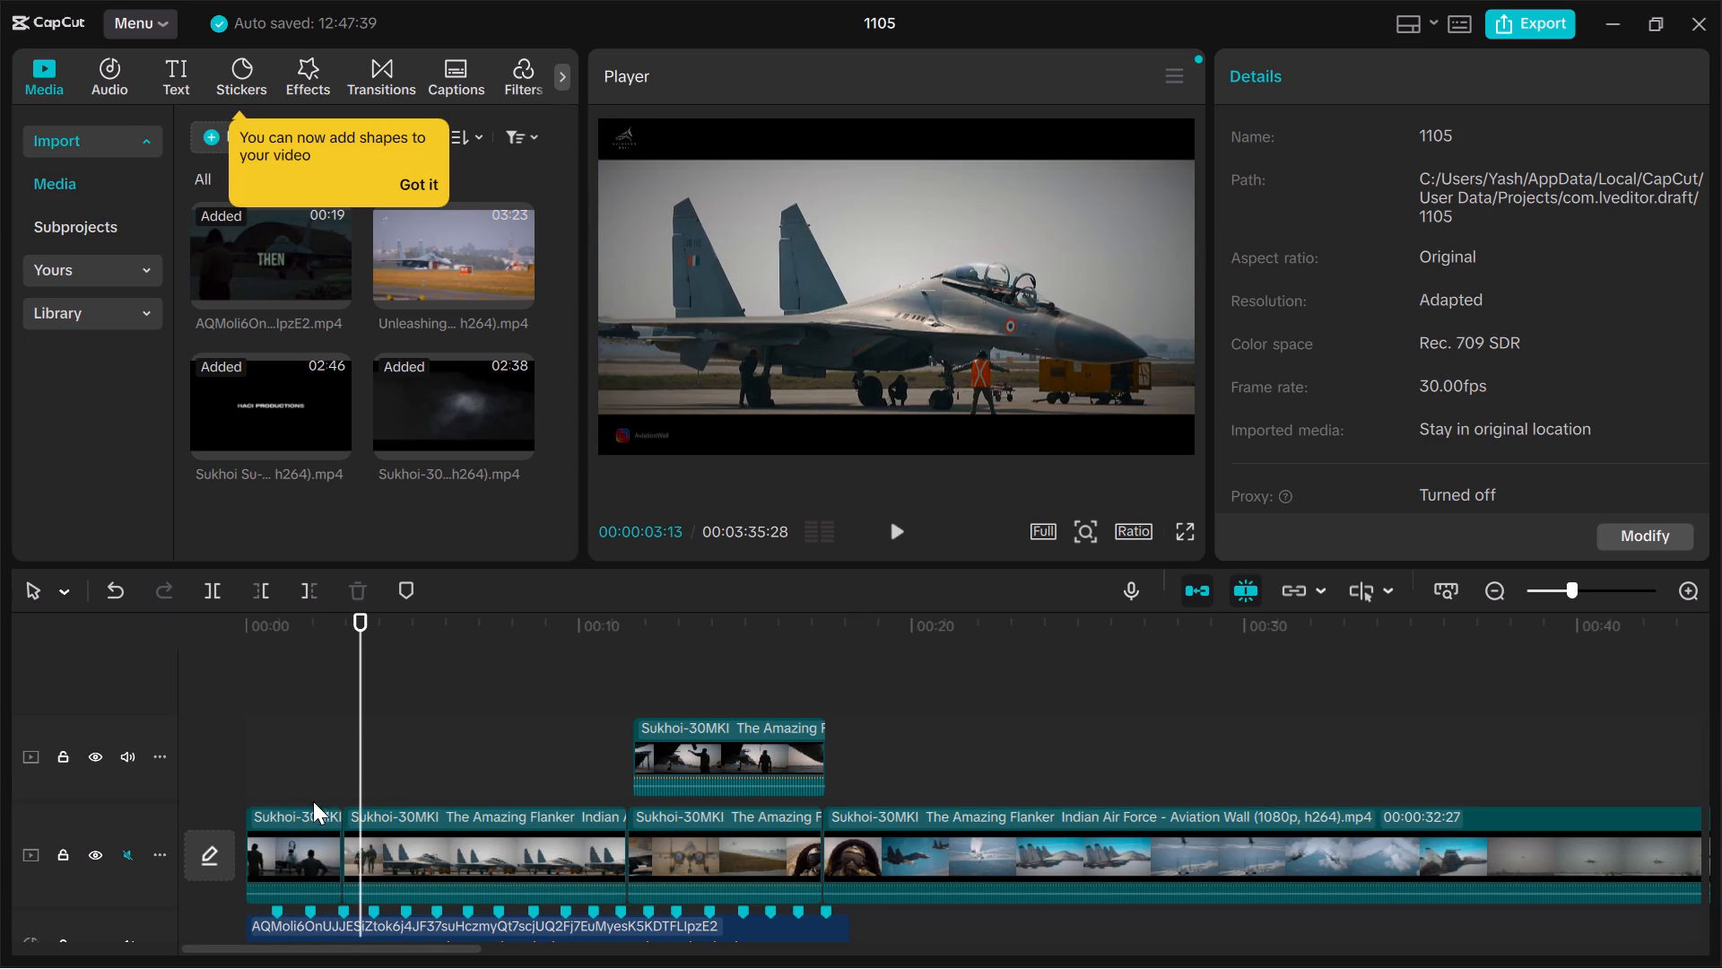
left_click(338, 834)
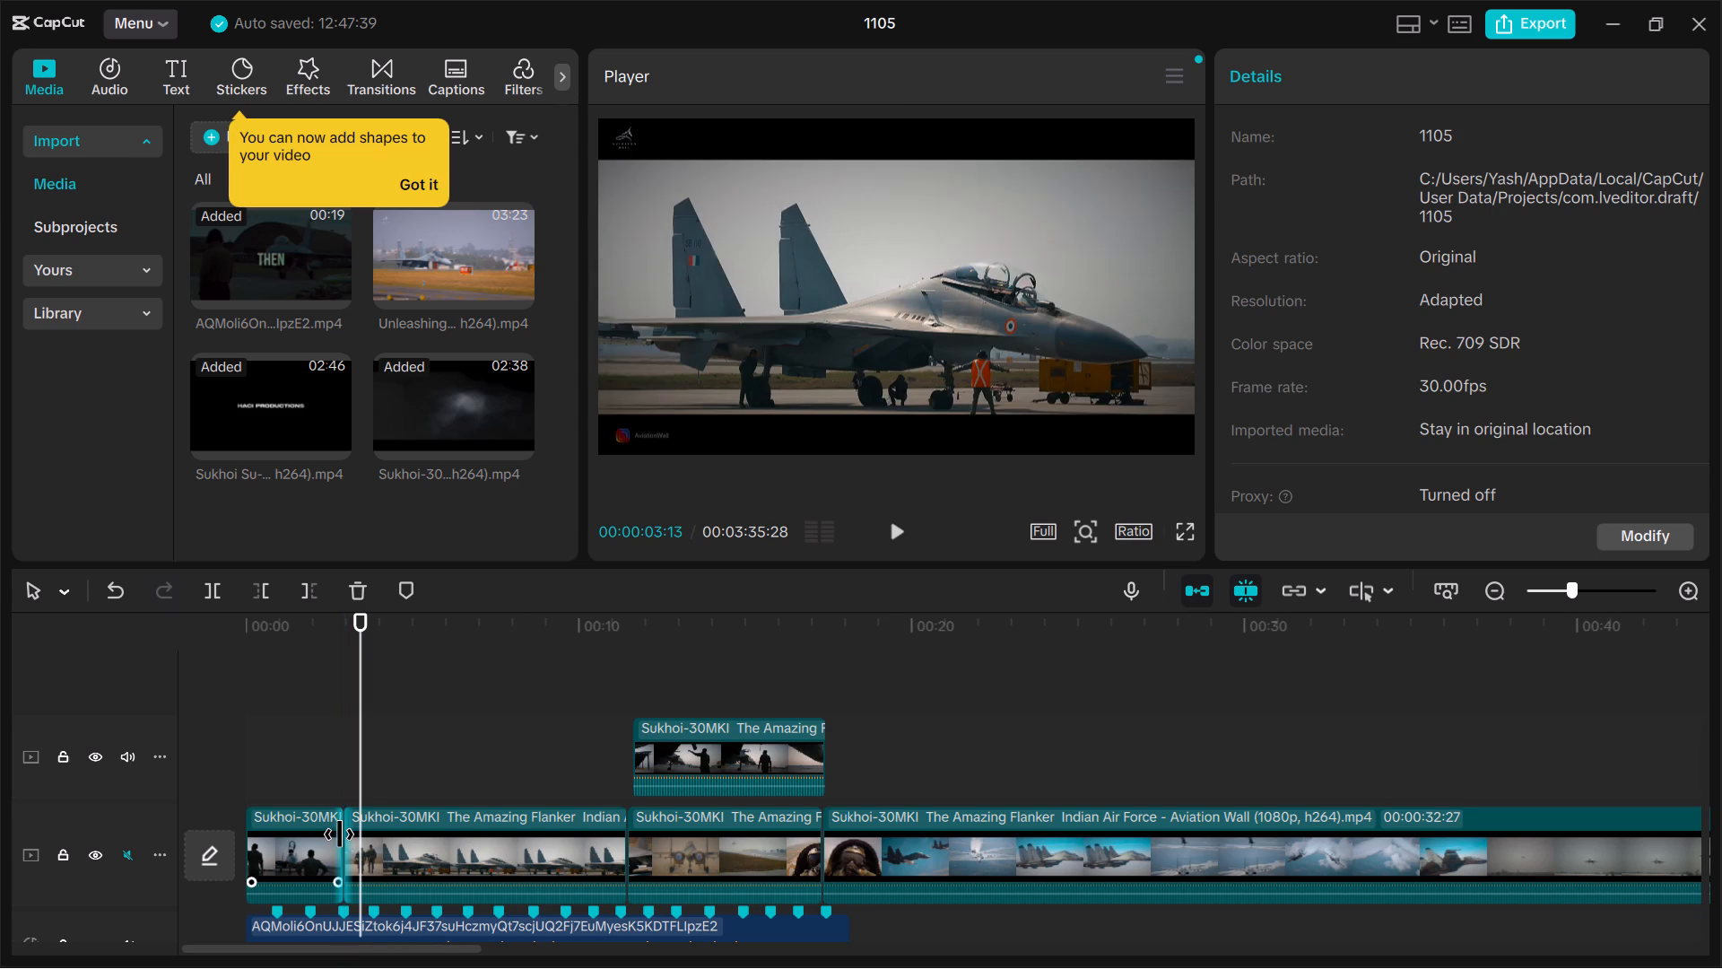
left_click(240, 773)
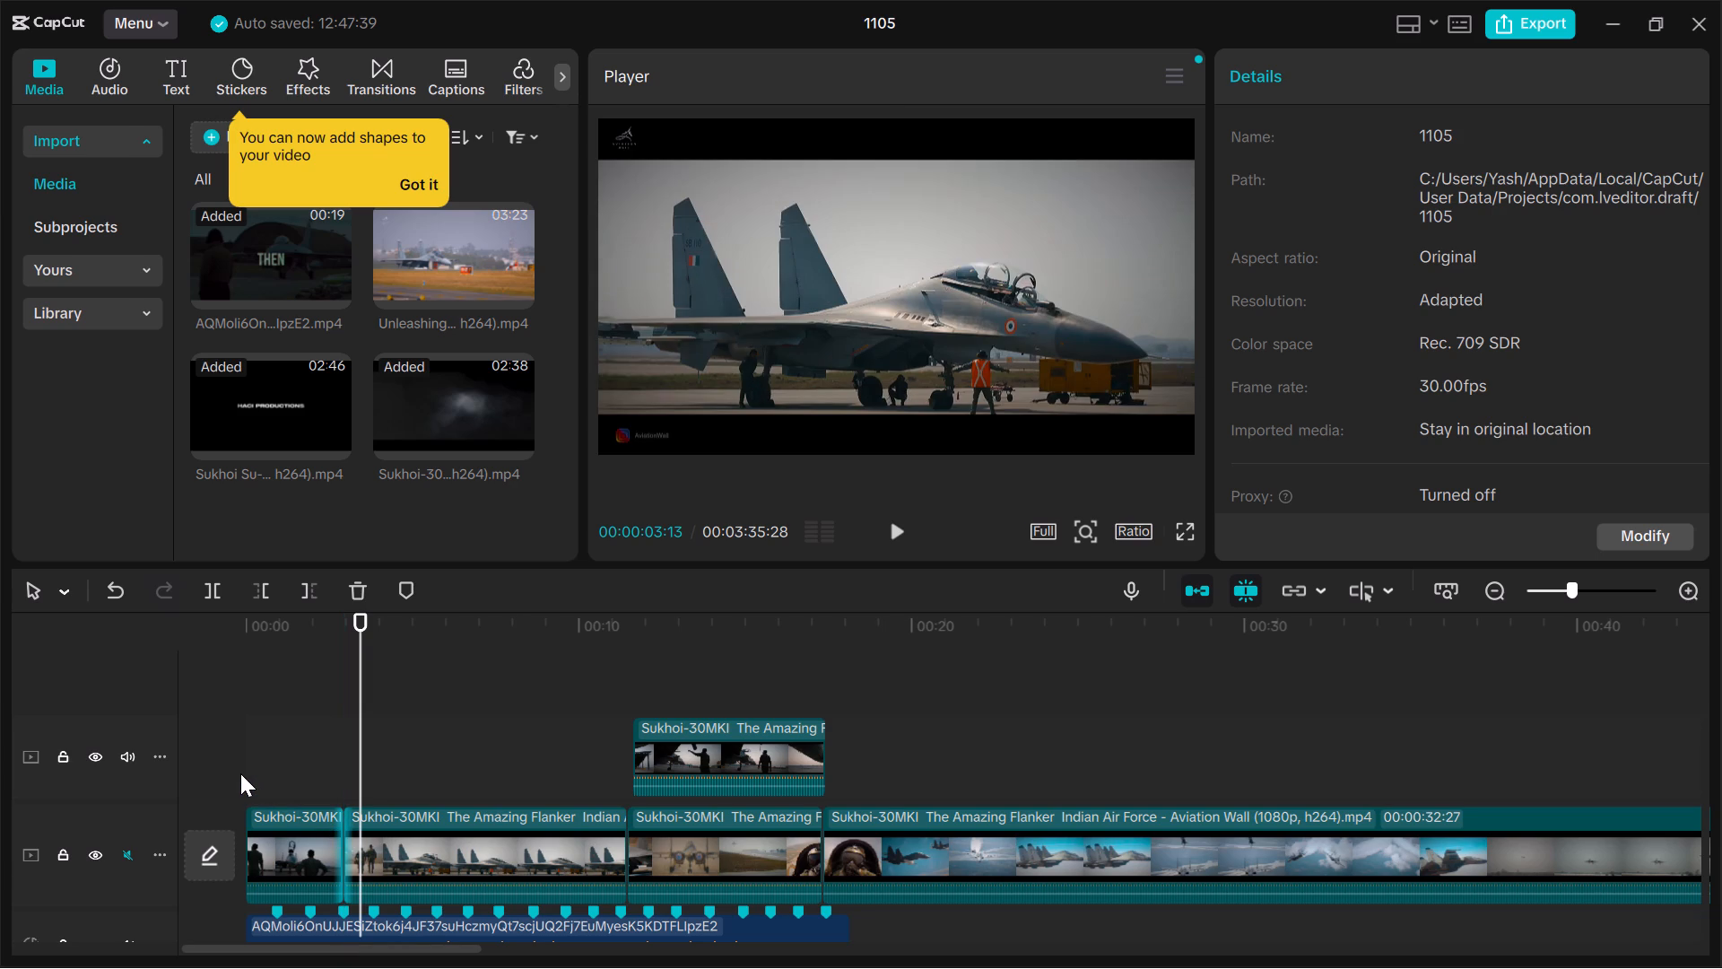
left_click(225, 765)
key("space")
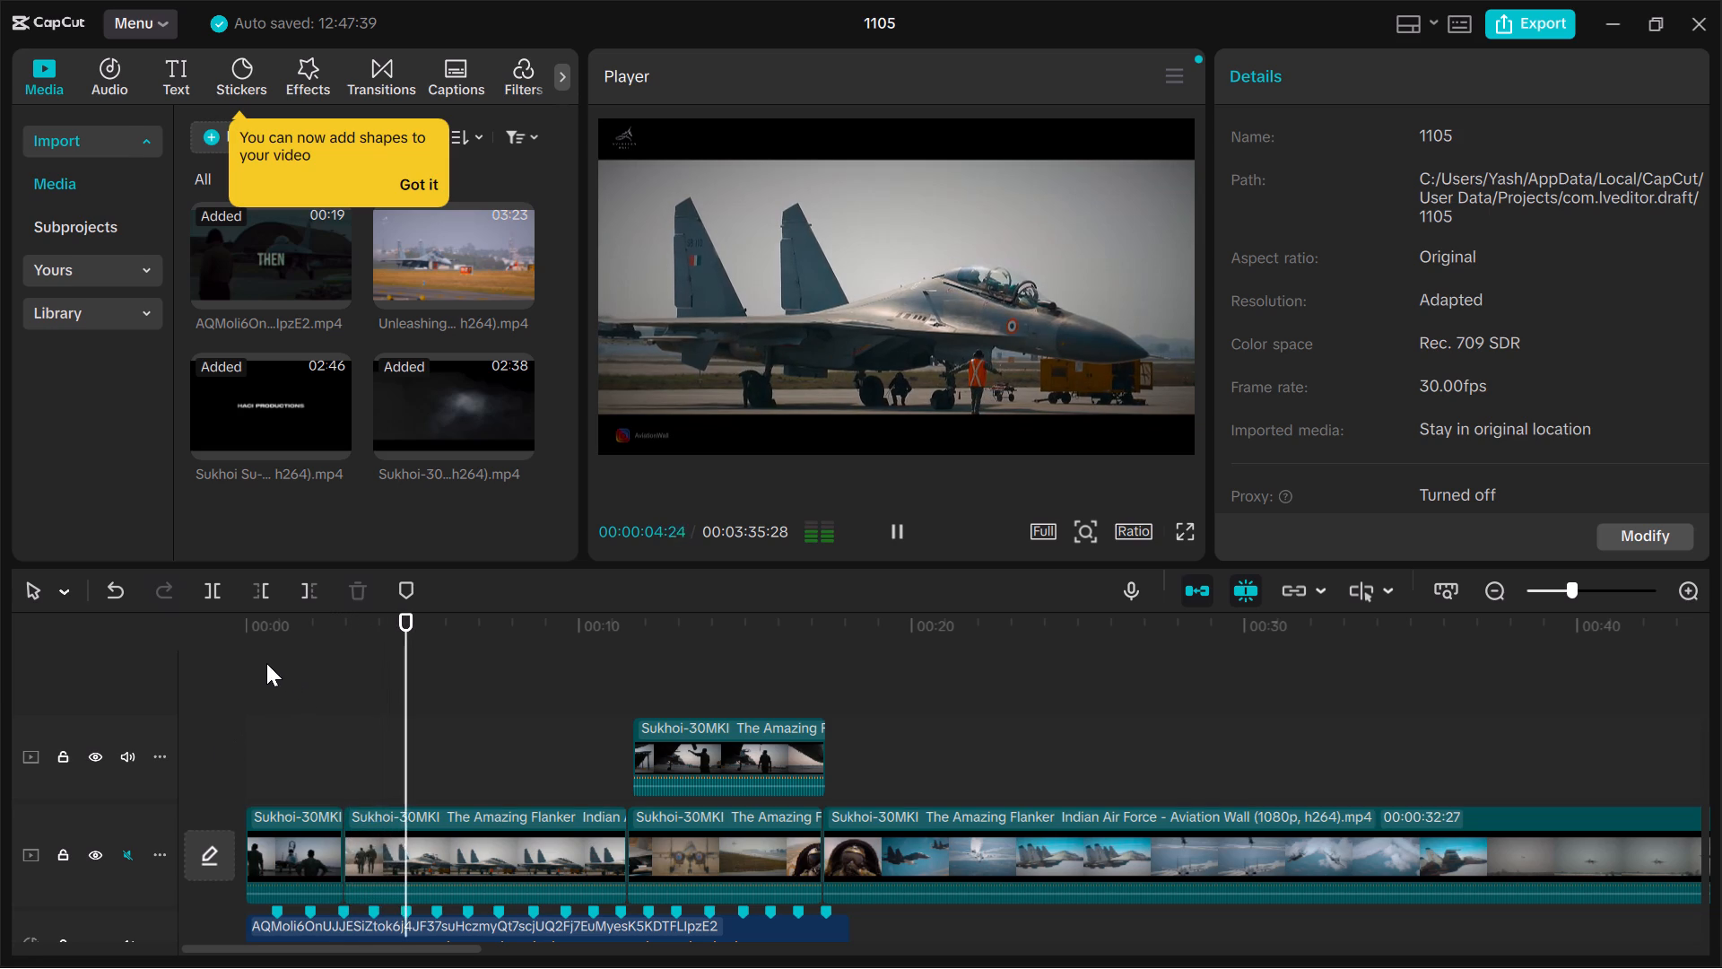
left_click(228, 717)
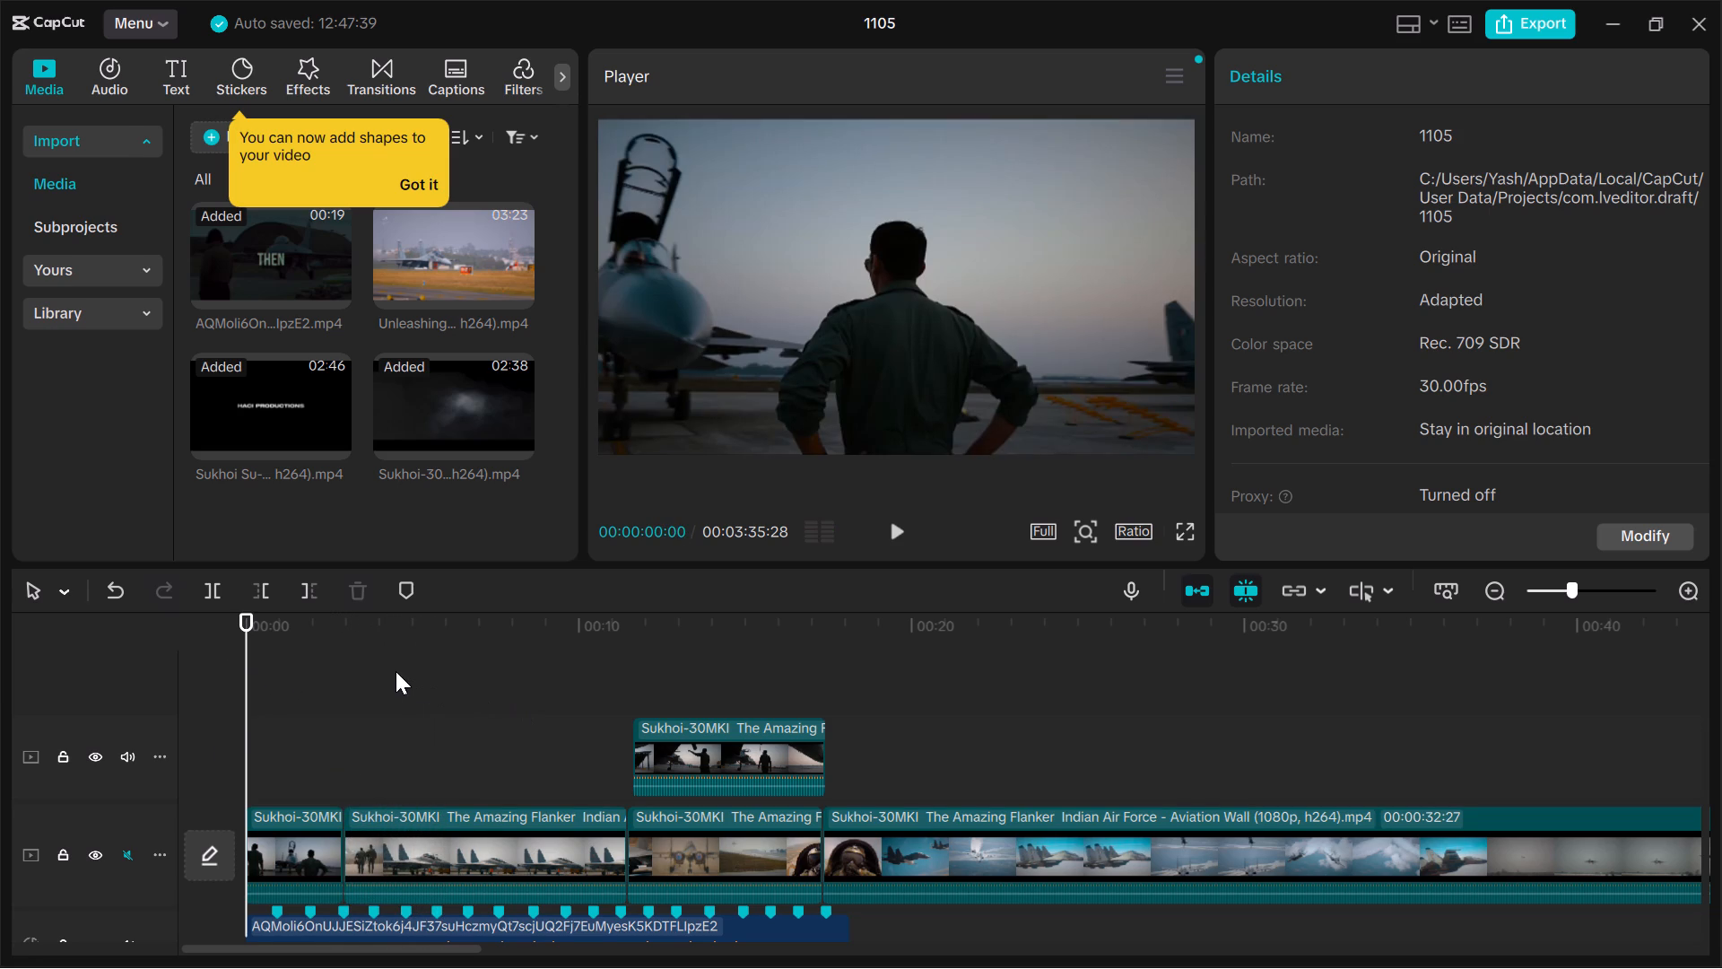
Split the second clip on the main track at 00:00:05:25 and delete its first part.
left_click(219, 694)
key("space")
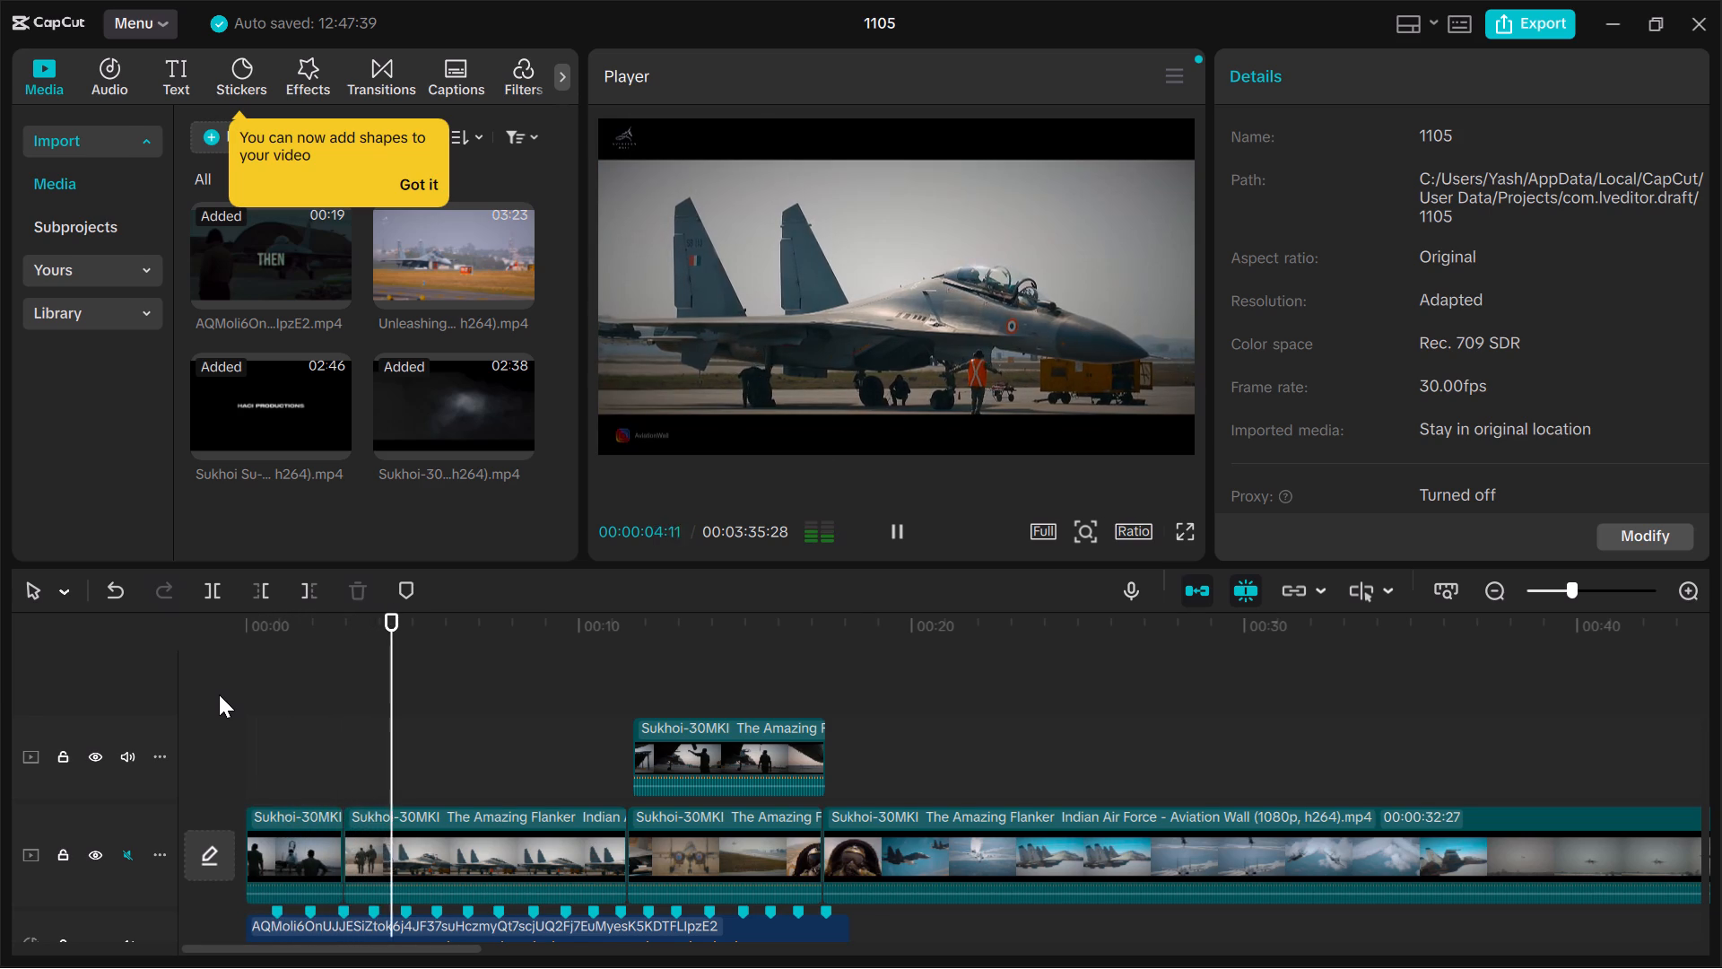
key("space")
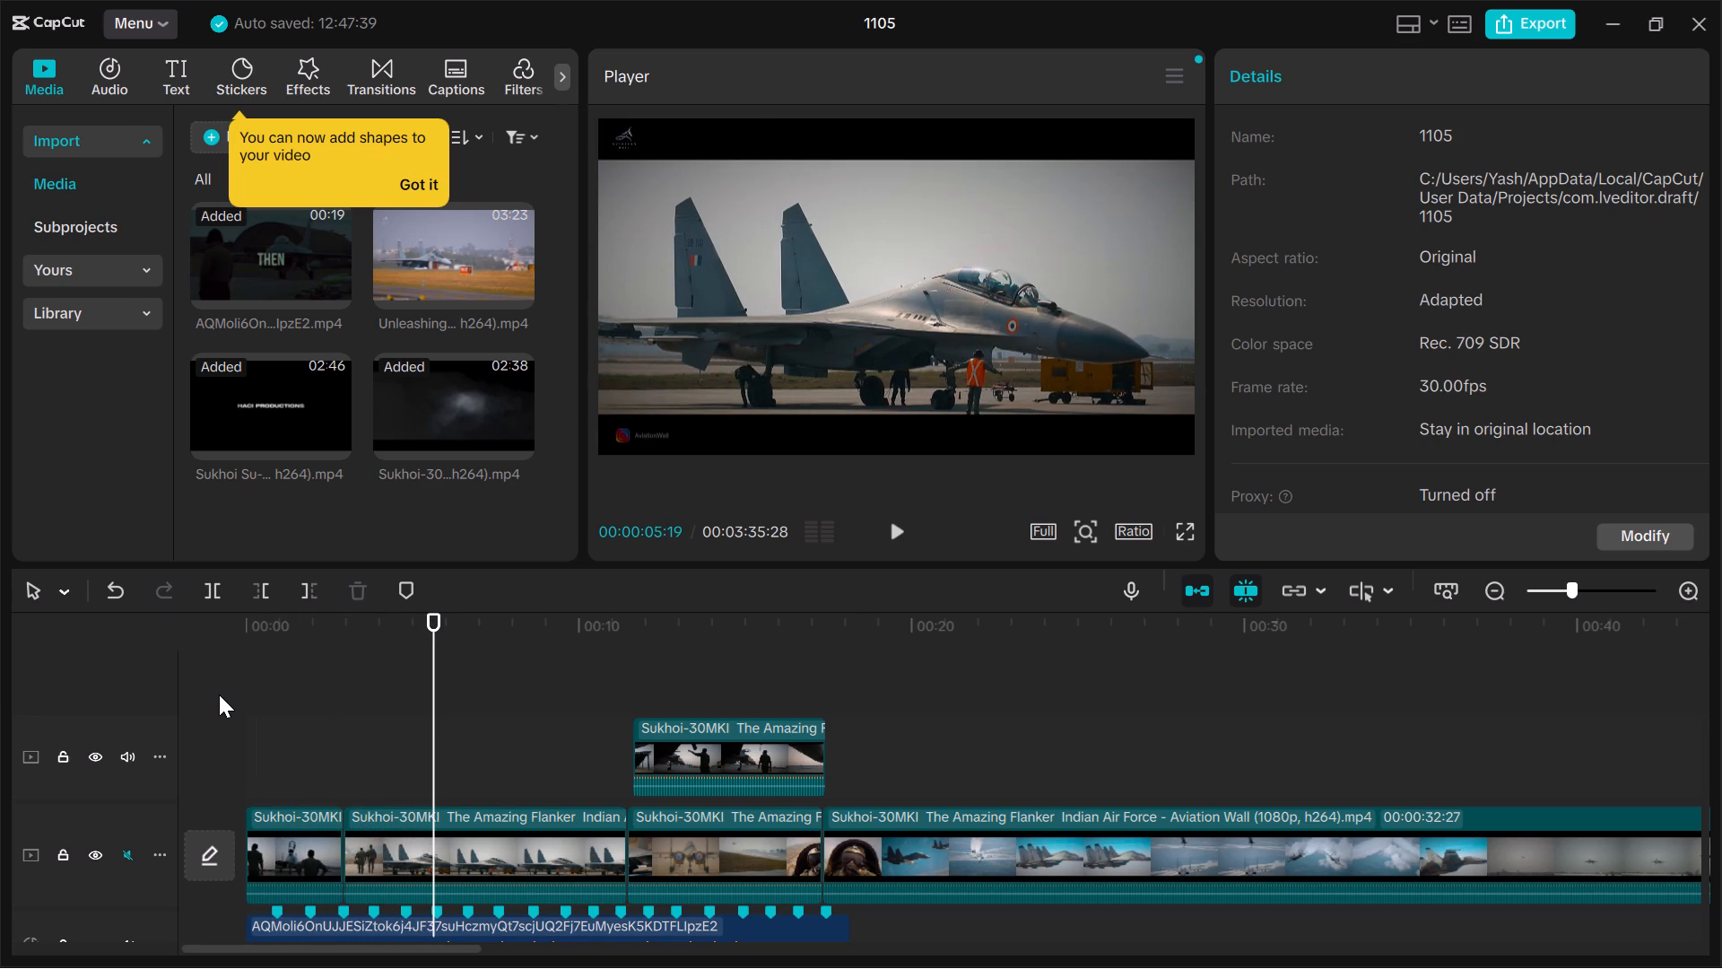
key("space")
key("space")
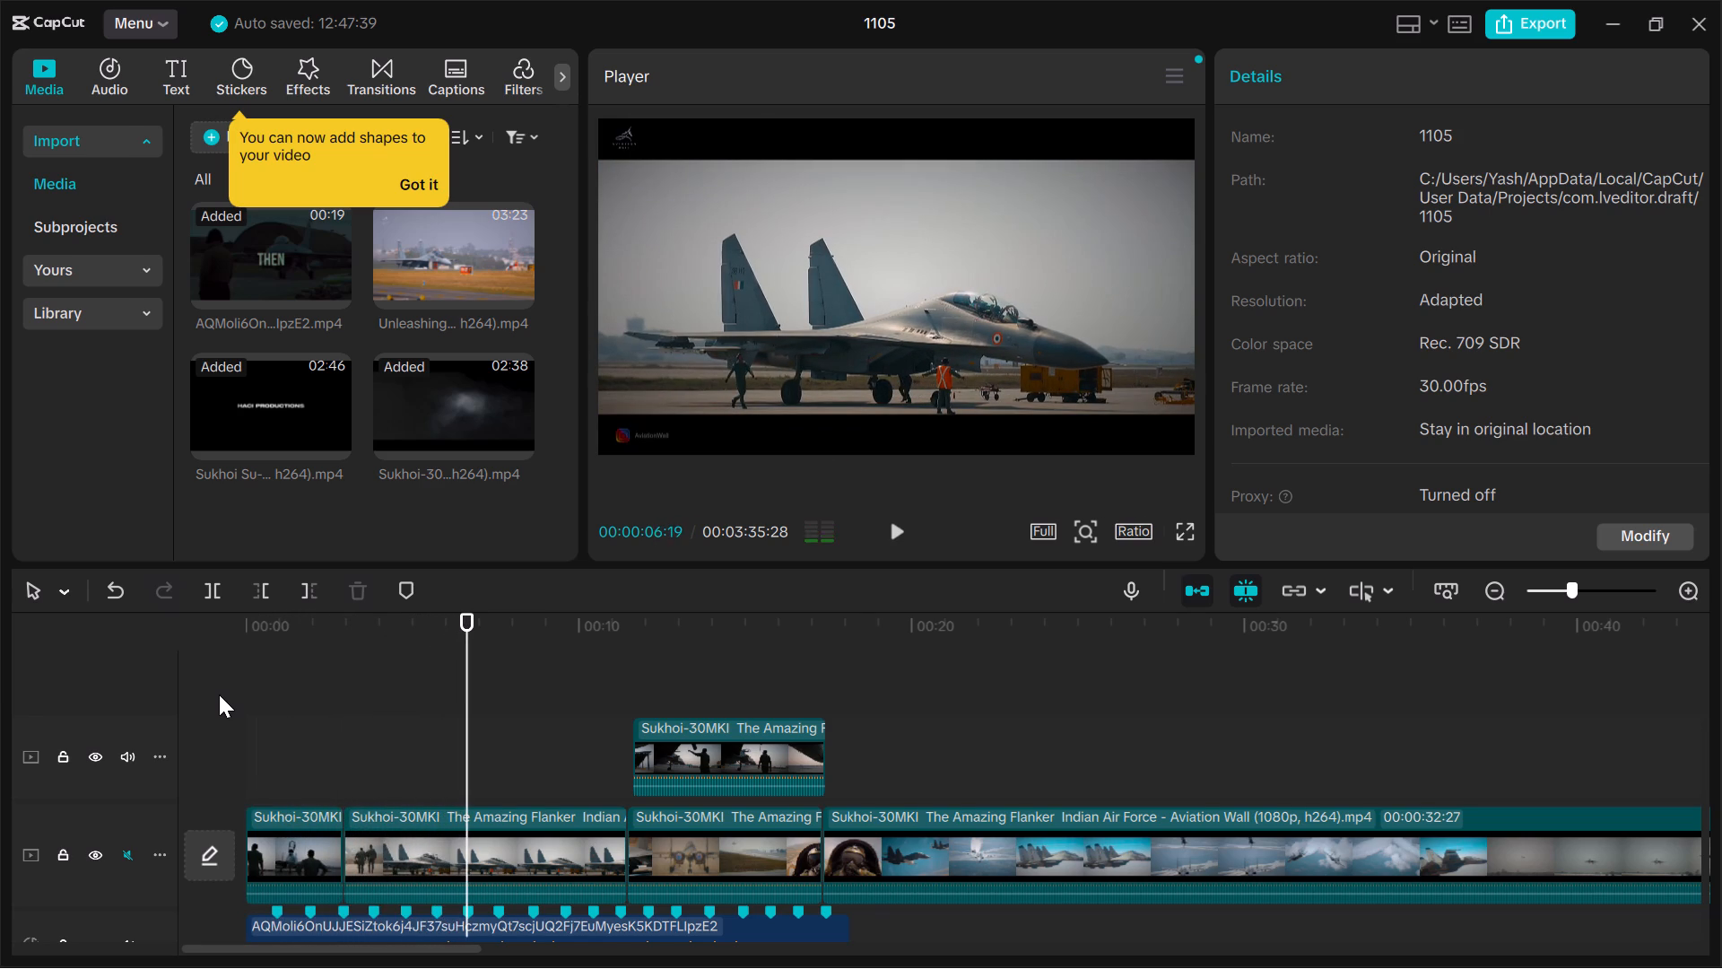
key("Left")
key("Left")
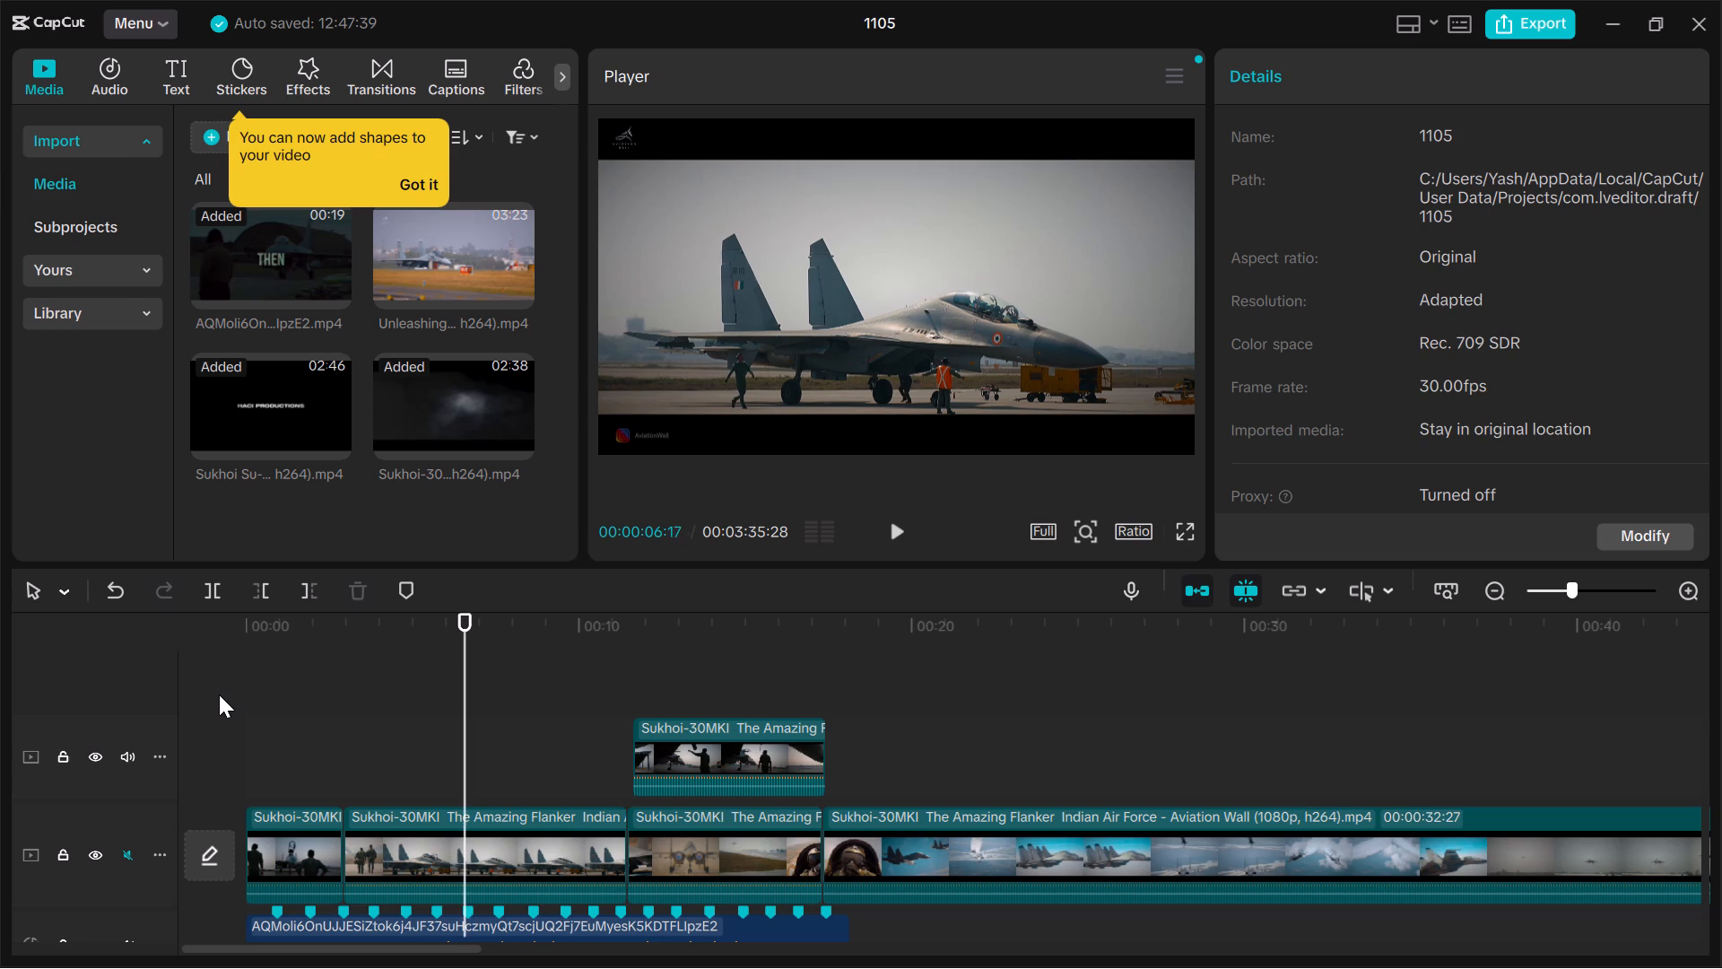
key("Left")
key("Left")
key("Left")
key("Left")
key("Left")
key("Left")
key("Left")
key("Left")
key("Left")
key("Left")
key("Left")
key("Left")
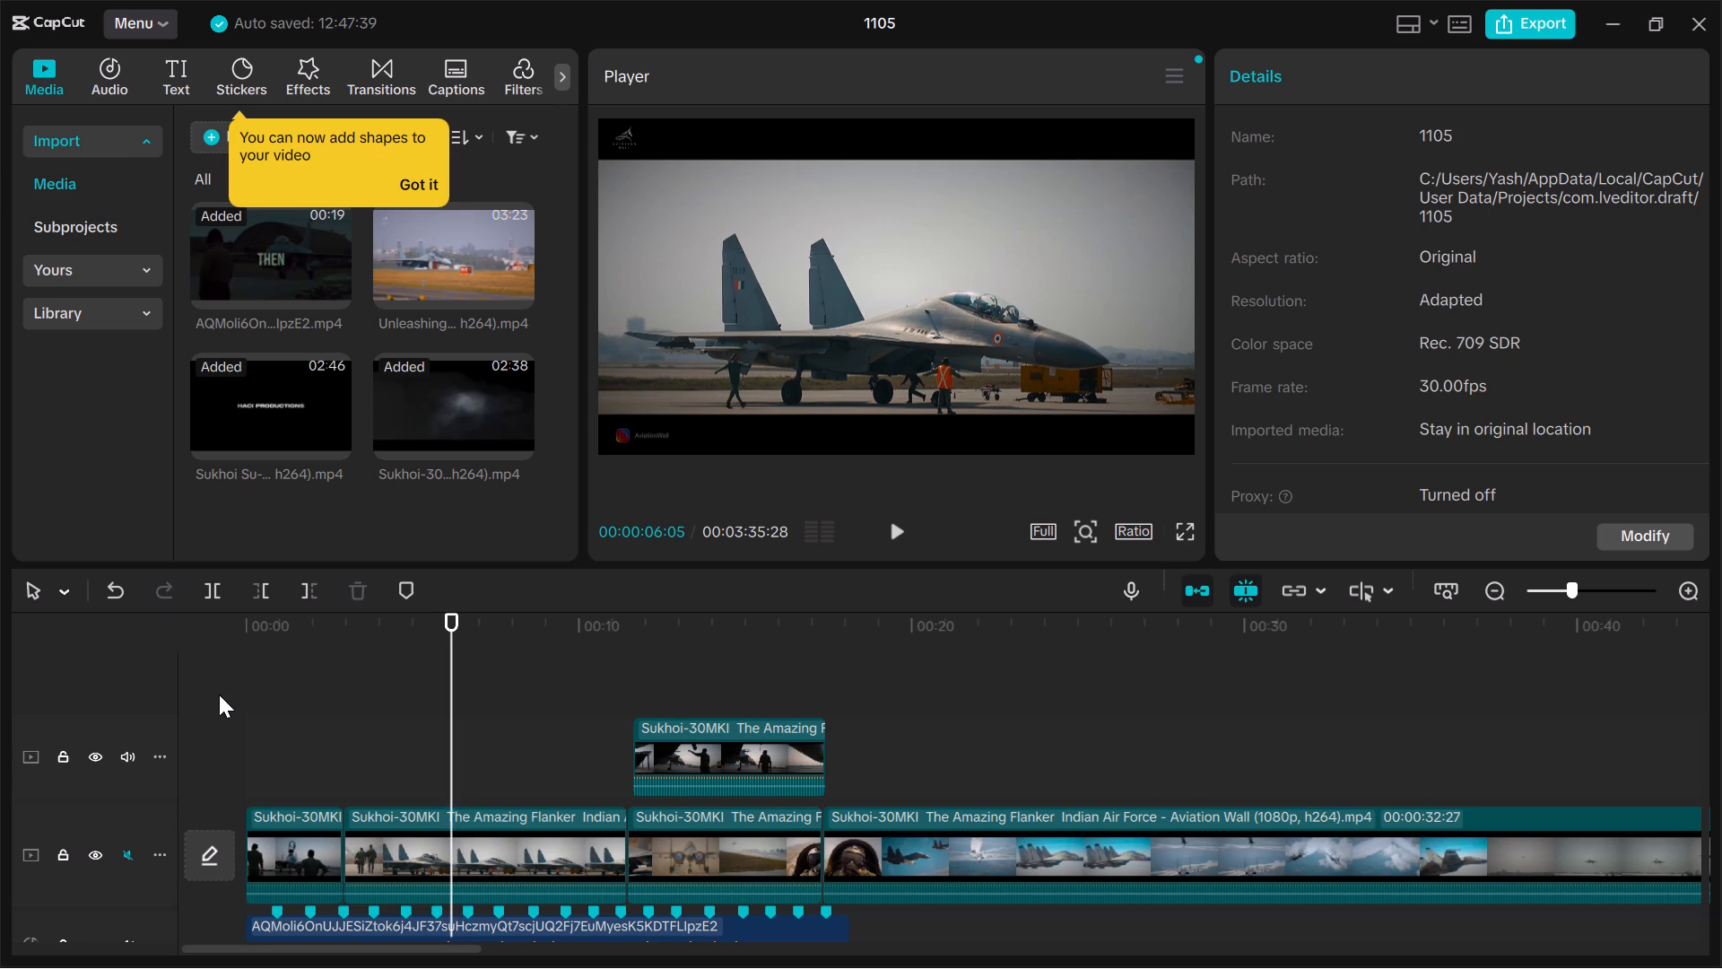
key("Left")
key("Left")
key("Left")
key("Left")
key("Left")
key("Left")
key("Left")
key("Left")
key("Left")
key("Left")
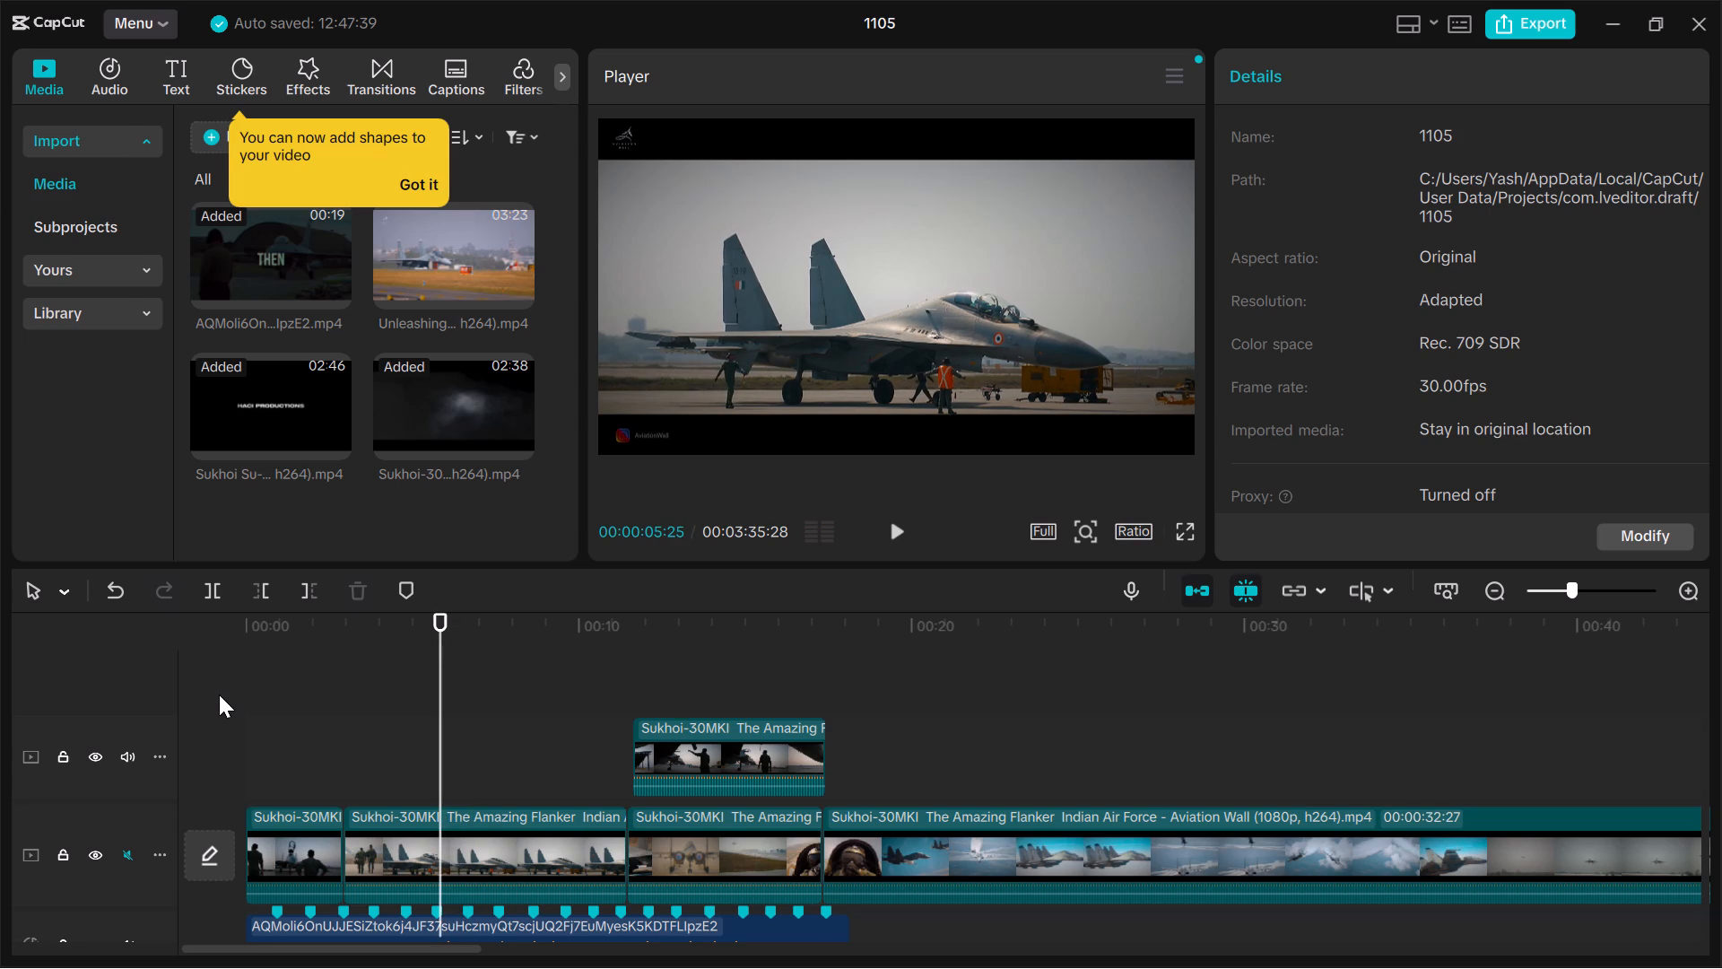
key("Left")
key("Left")
key("Right")
key("Right")
key("ctrl+b")
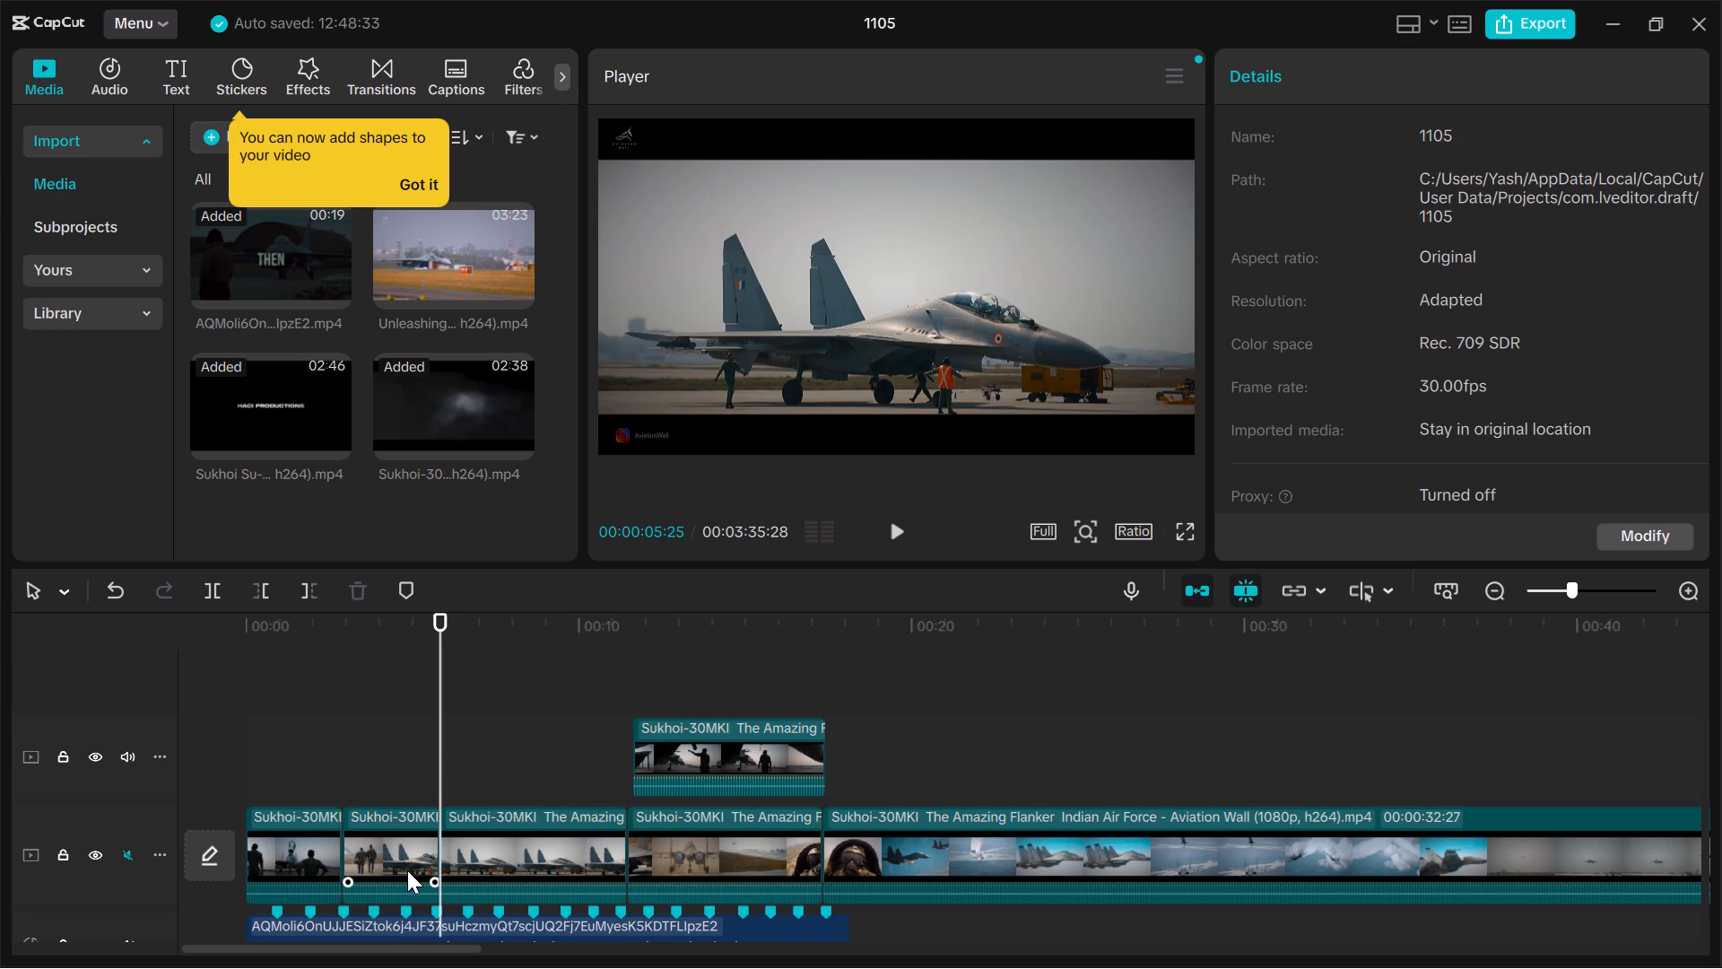
left_click(395, 850)
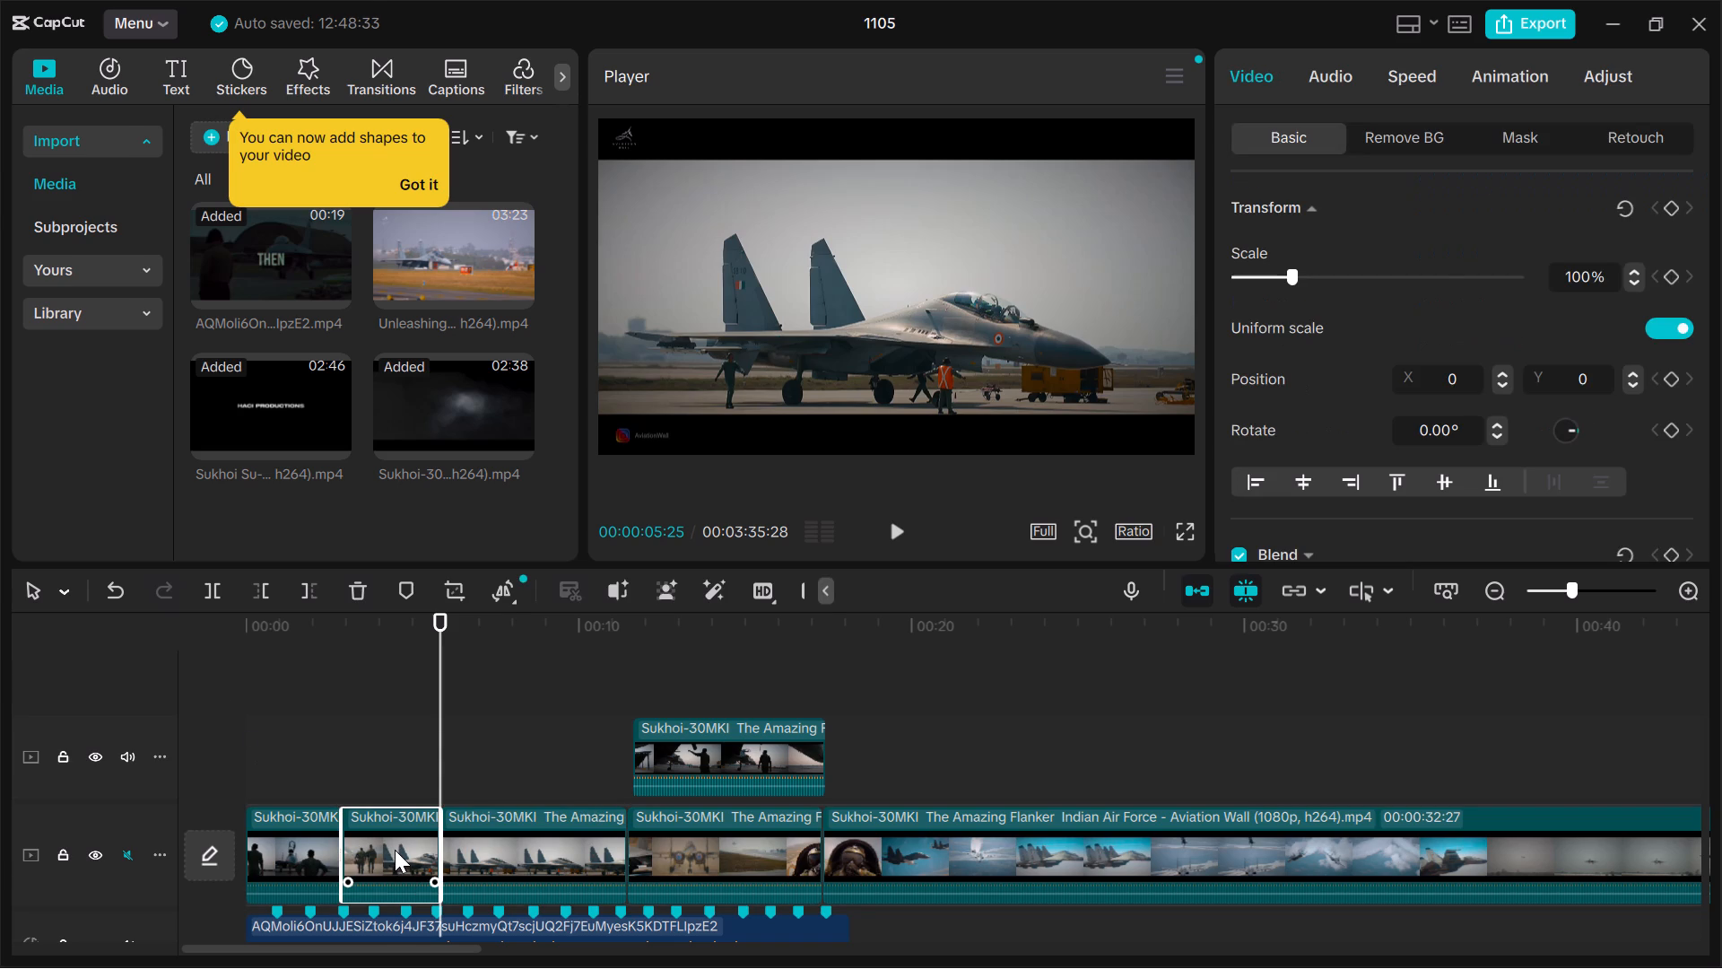
key("Delete")
Play the trimmed second clip on the main track and step back frame by frame through its dissolve between shots.
left_click(335, 786)
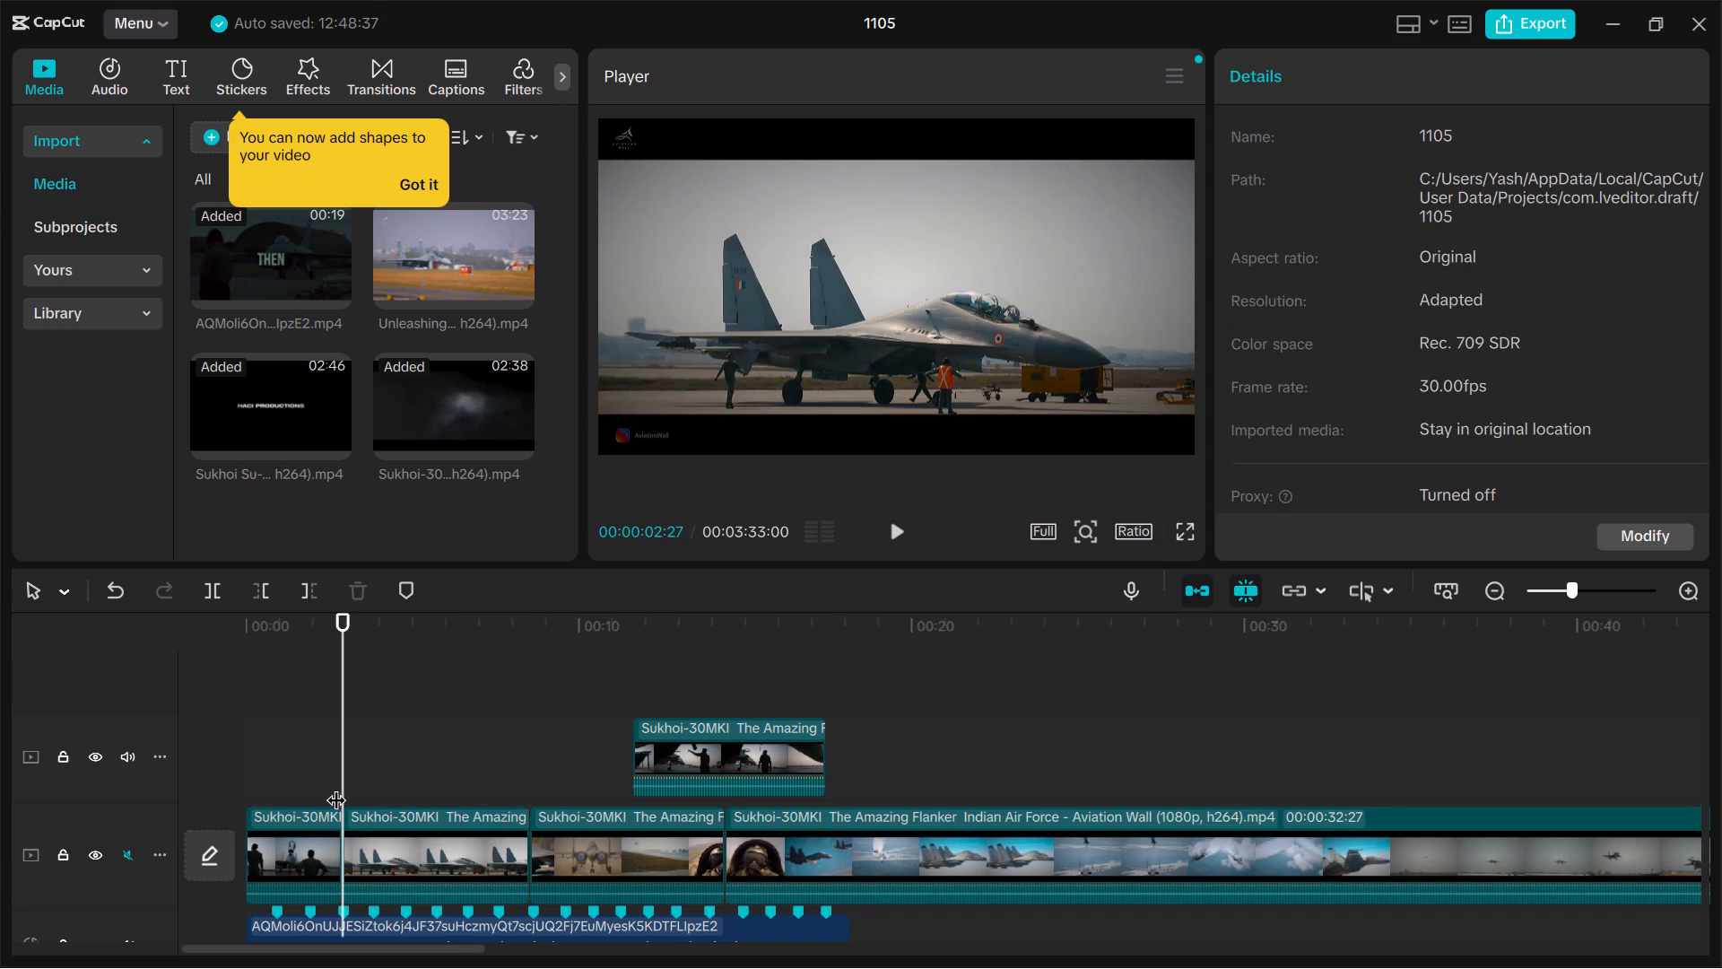
key("space")
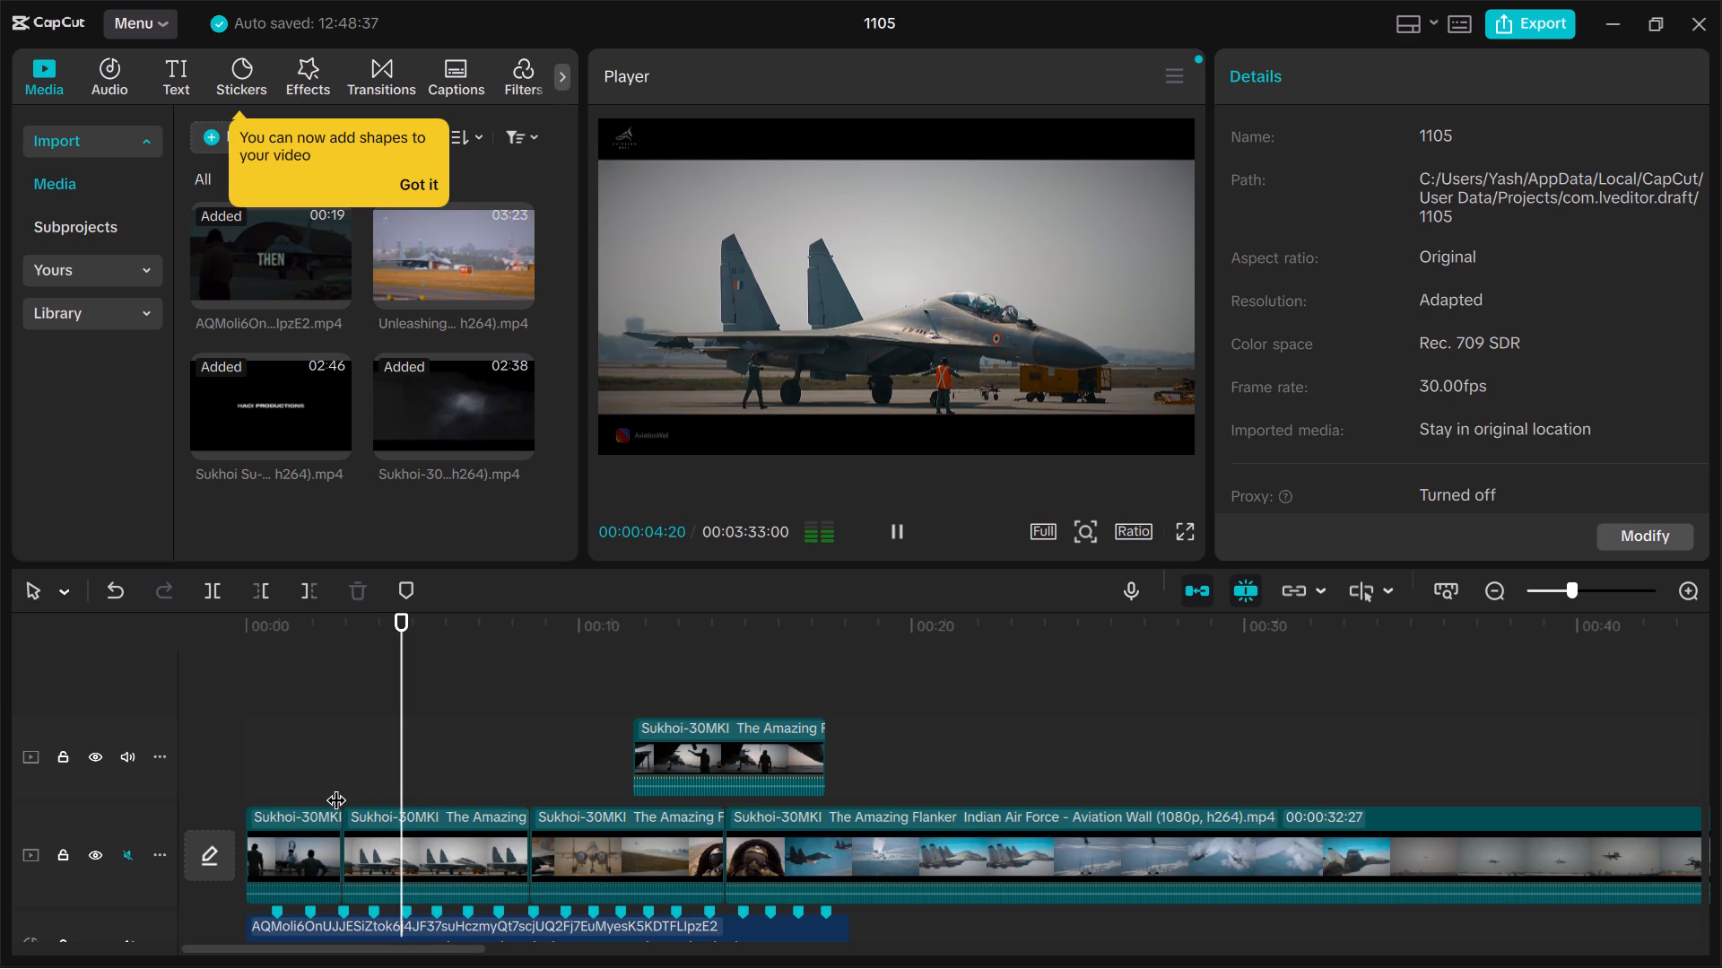
key("space")
key("space")
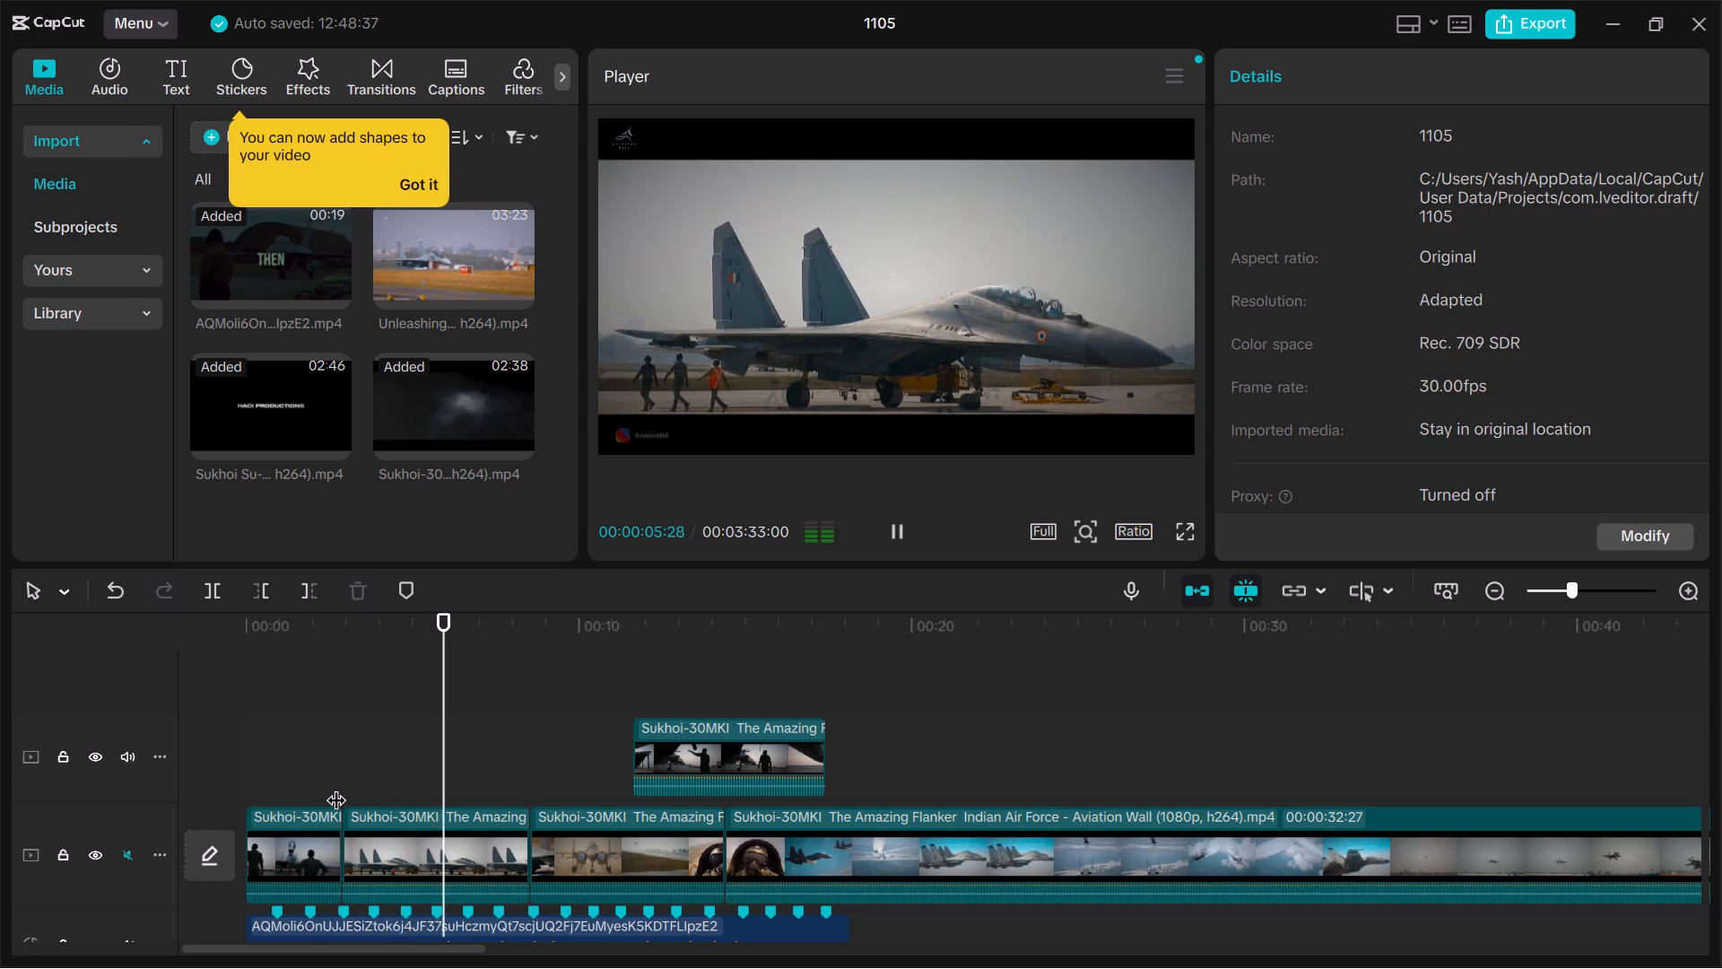
key("space")
key("space")
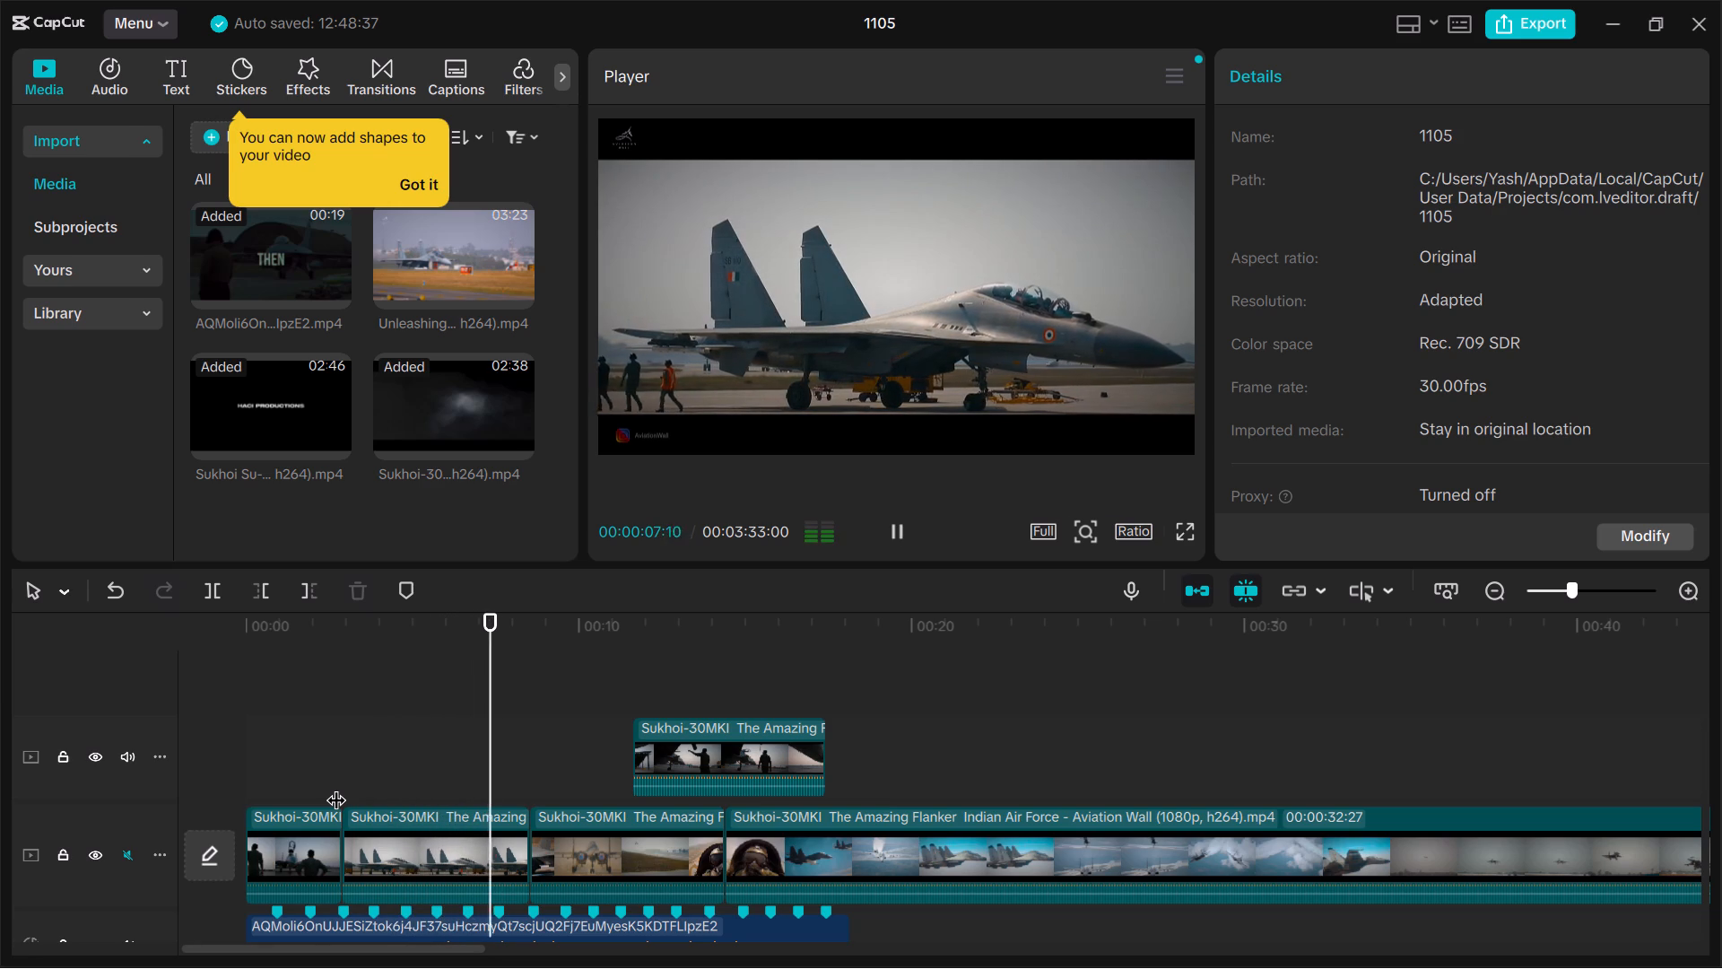
key("Left")
key("Left")
key("Left")
key("Left")
key("Left")
key("Left")
key("Left")
key("Left")
key("Left")
key("Left")
key("Left")
key("Left")
key("Left")
key("Left")
key("Left")
key("Left")
key("Left")
key("Left")
key("Left")
key("Left")
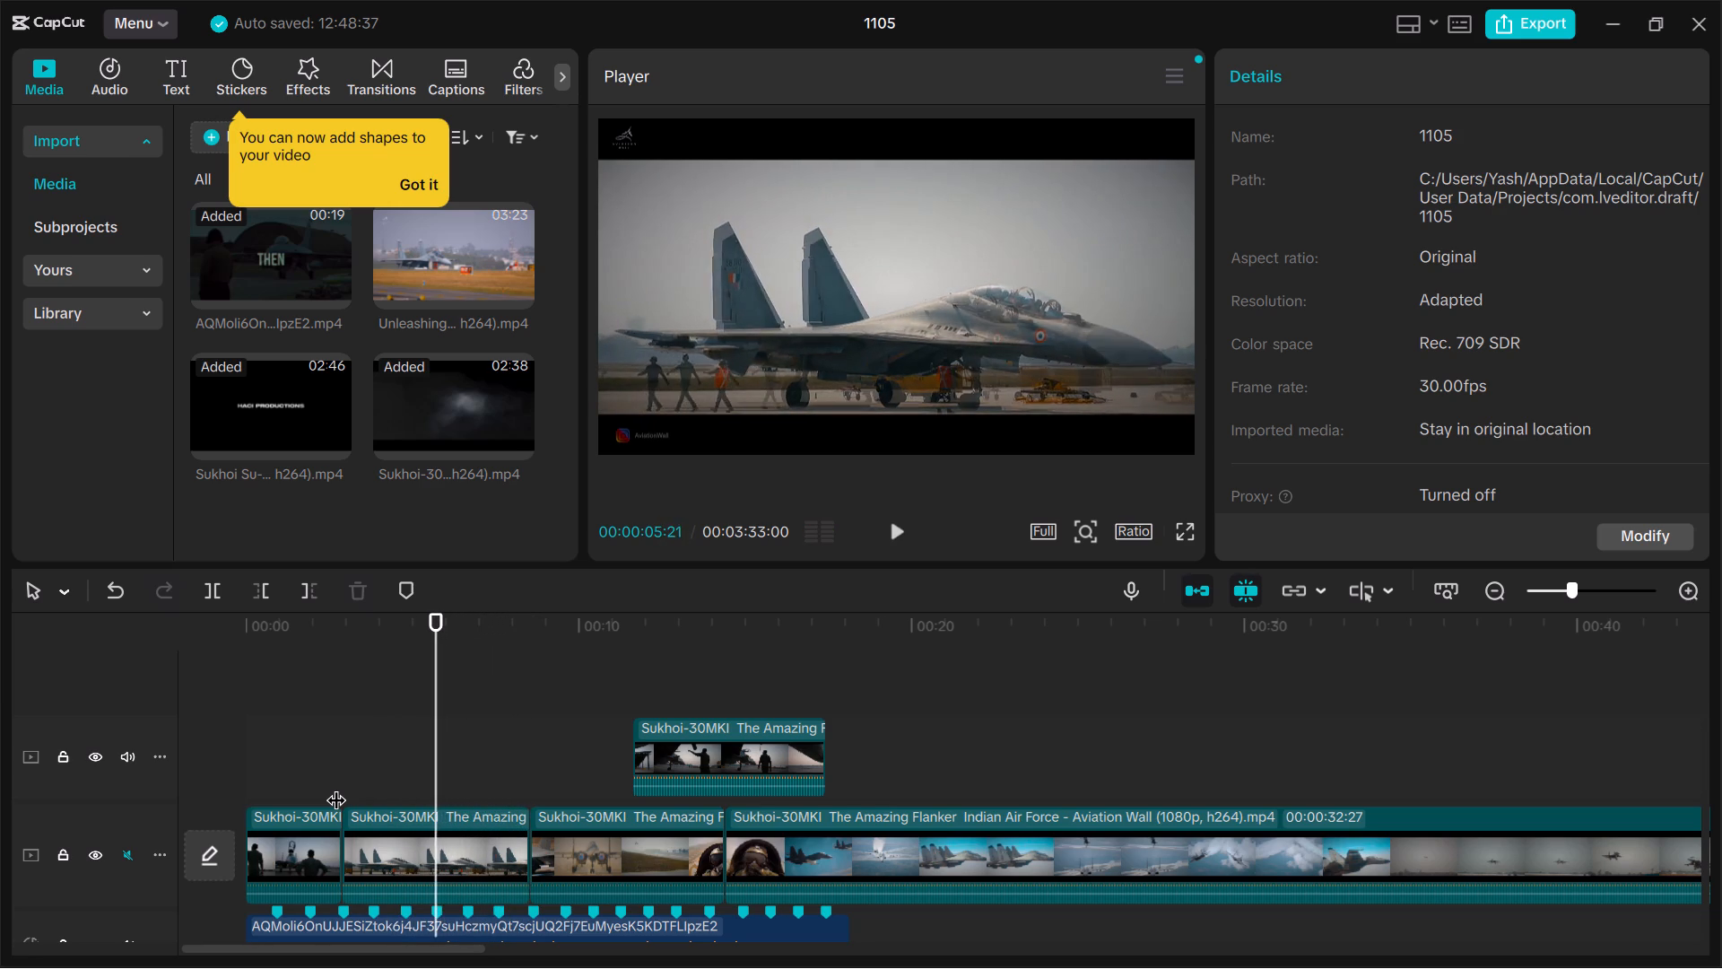
key("Left")
key("Left")
key("Left")
key("Left")
key("Left")
key("Left")
key("Left")
key("Left")
key("Left")
key("Left")
key("Left")
key("Left")
key("Left")
key("Left")
key("Left")
key("Left")
key("Left")
key("Left")
key("Left")
key("Left")
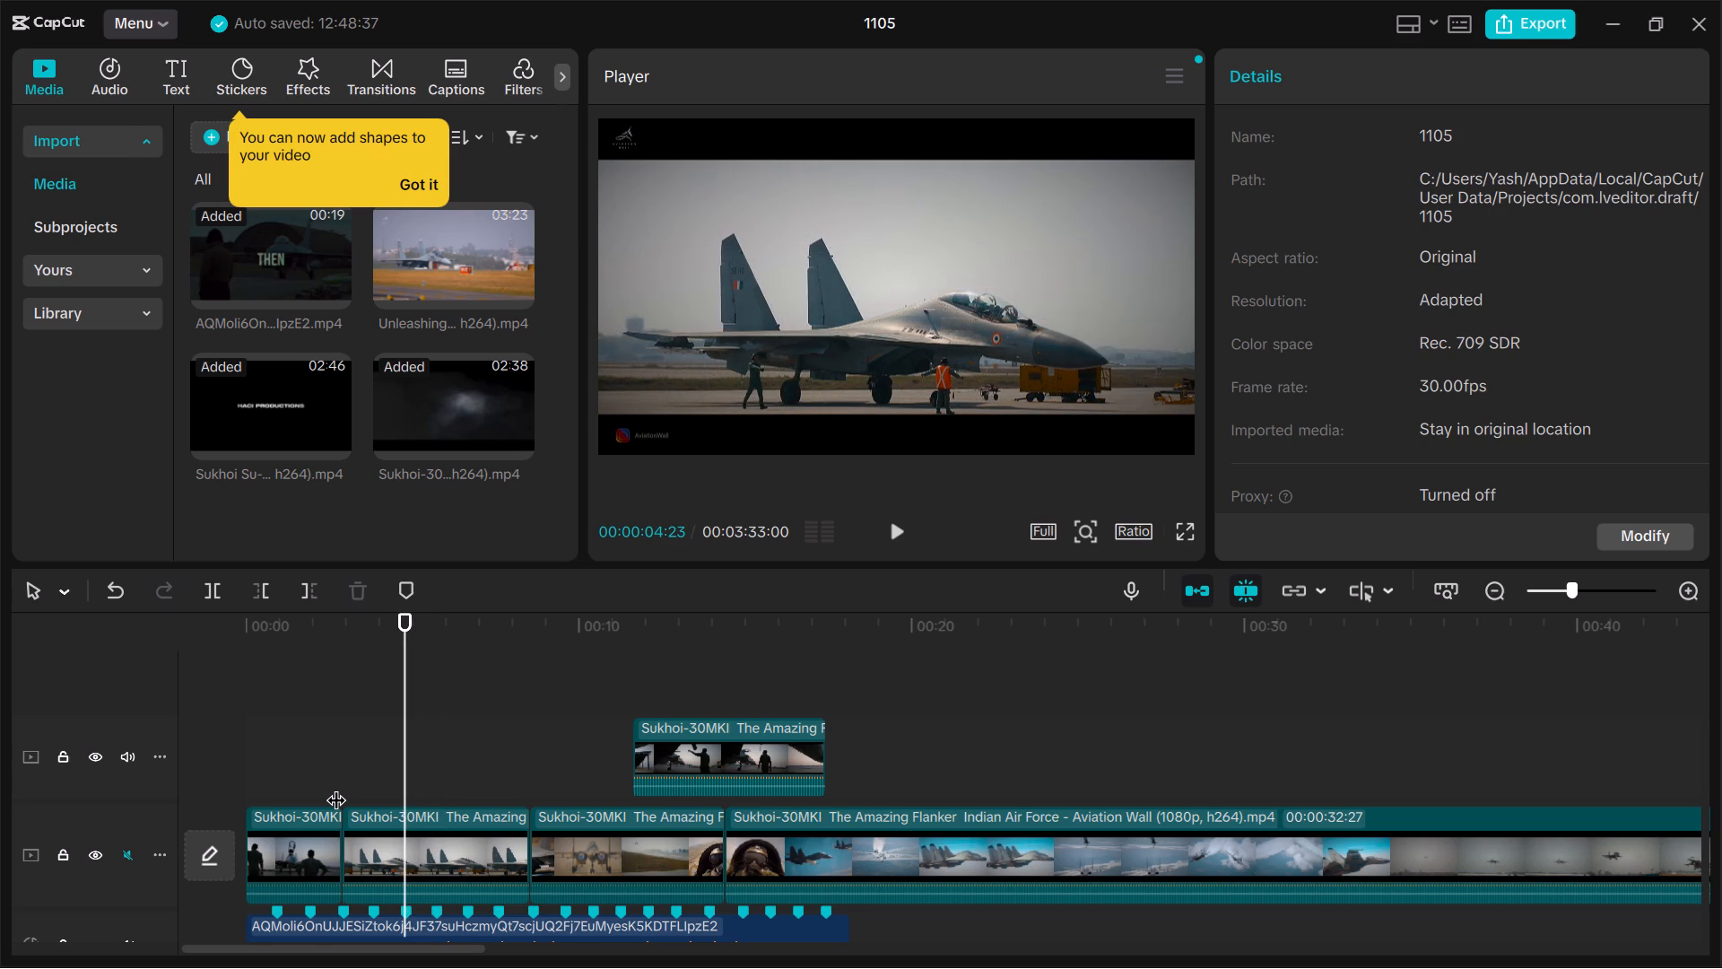
key("Left")
key("Left")
key("Left")
key("Left")
key("Left")
key("Left")
key("Left")
Replay the second clip and the opening of the timeline to check the cut between the first two clips.
key("space")
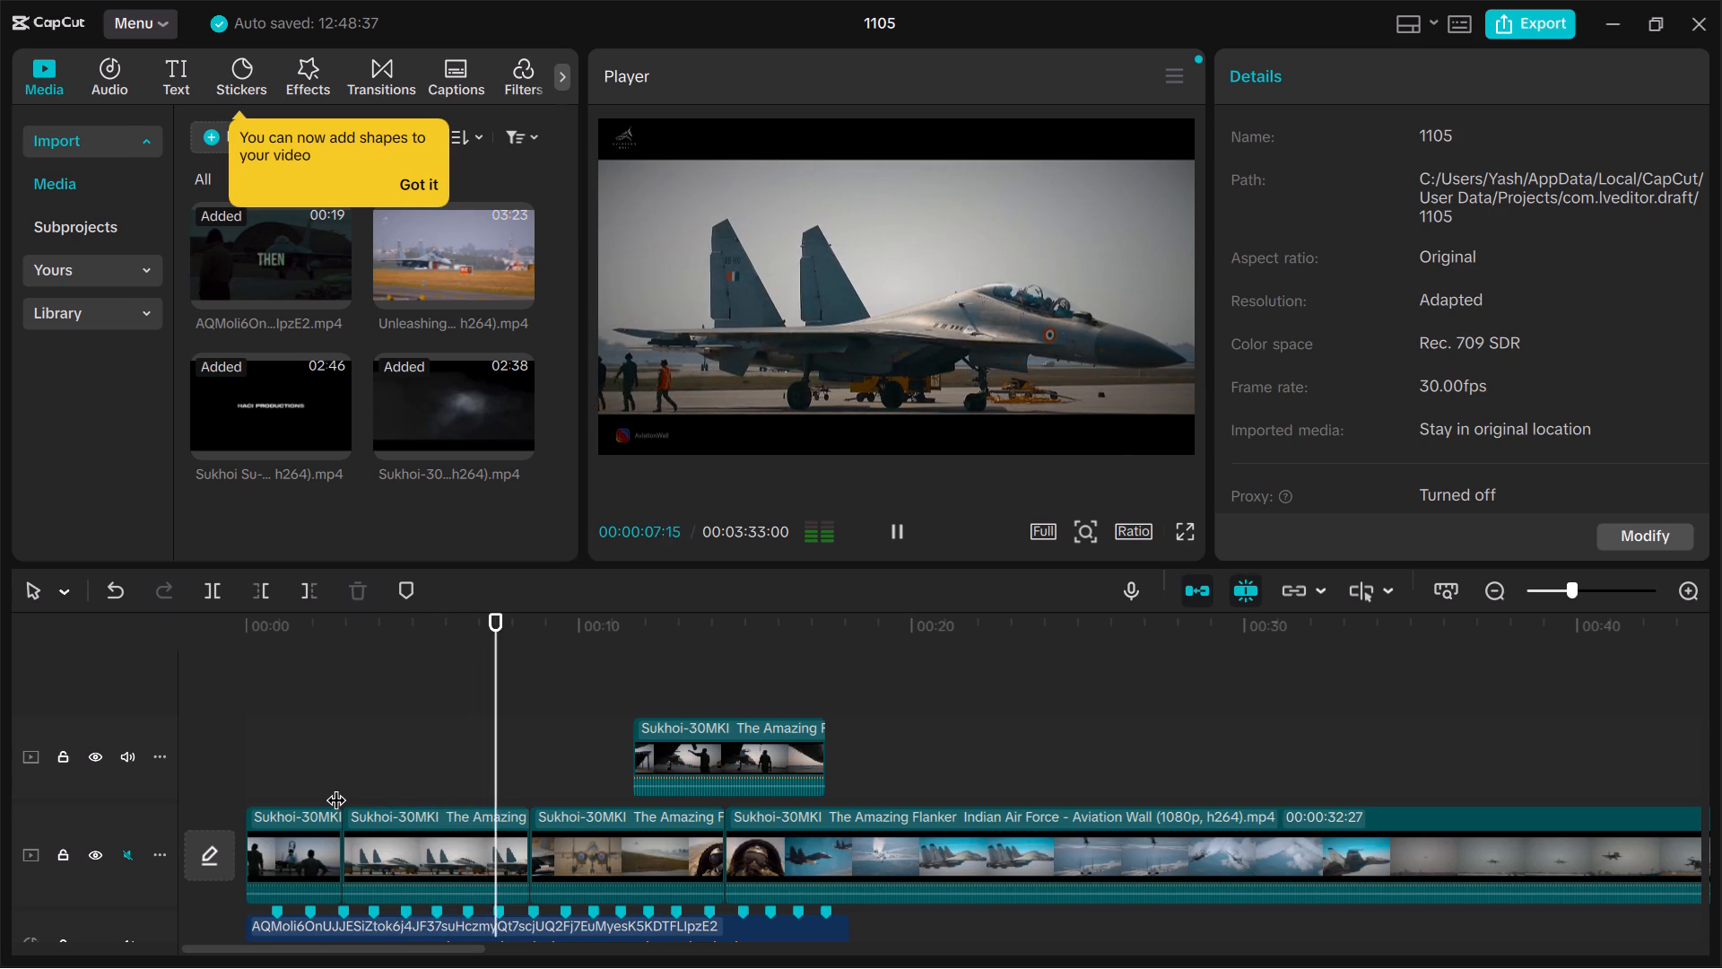
key("space")
left_click(304, 727)
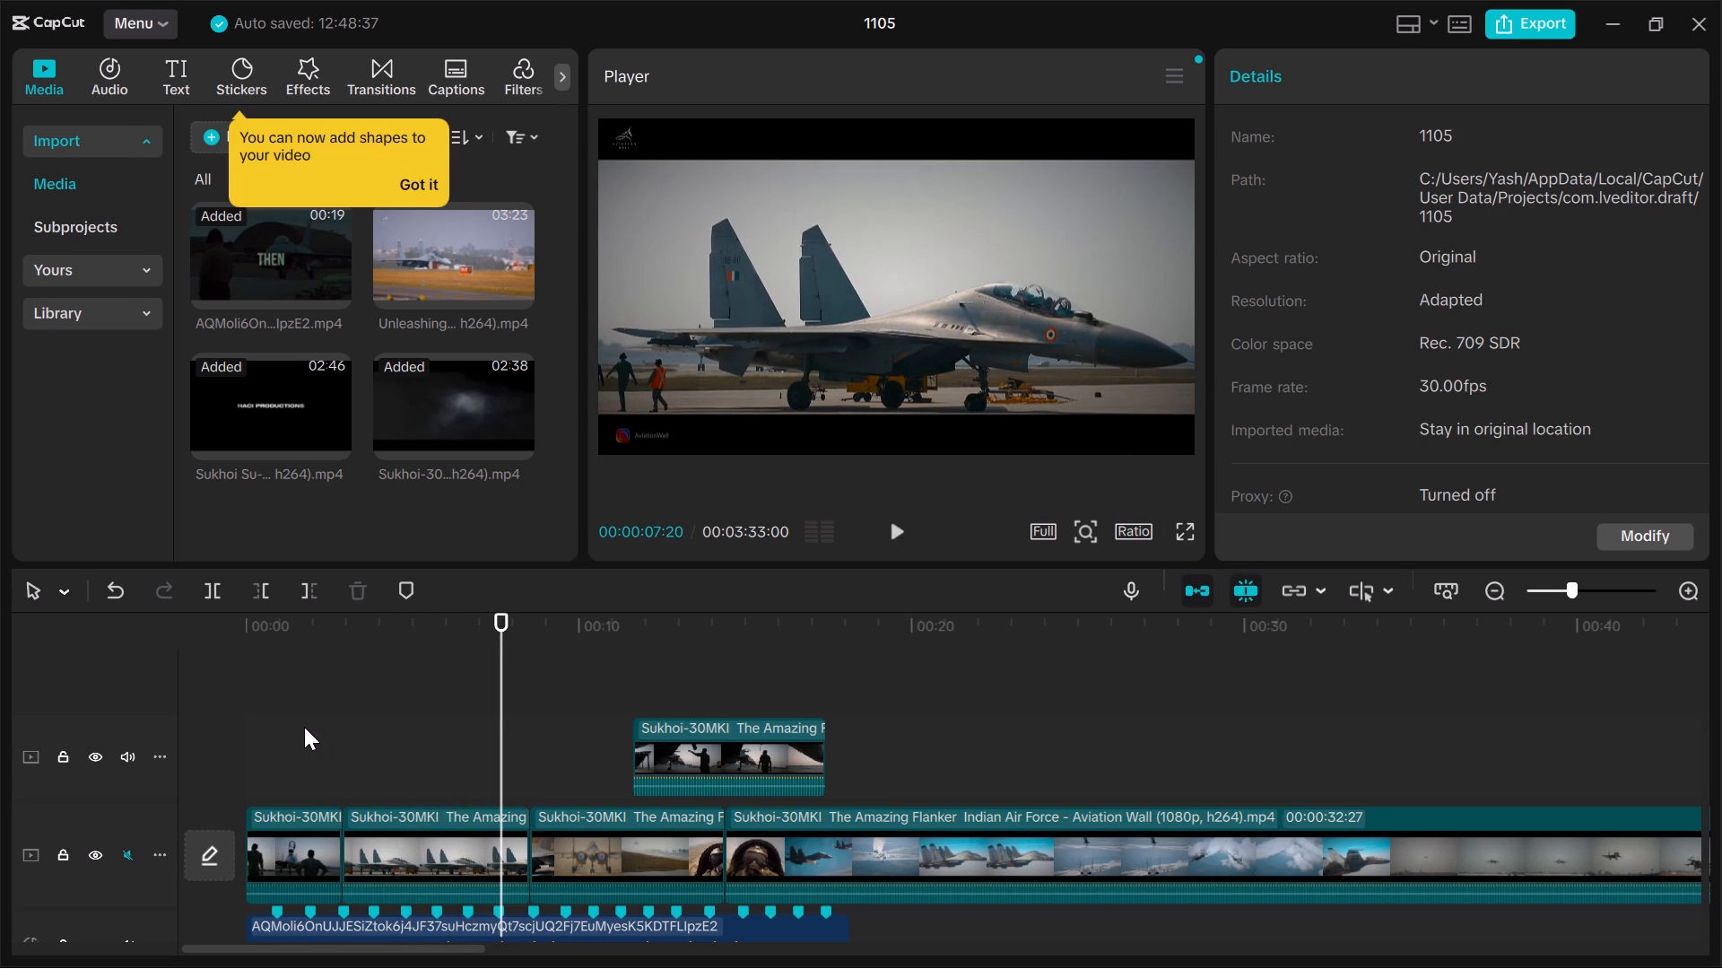
left_click(215, 717)
key("space")
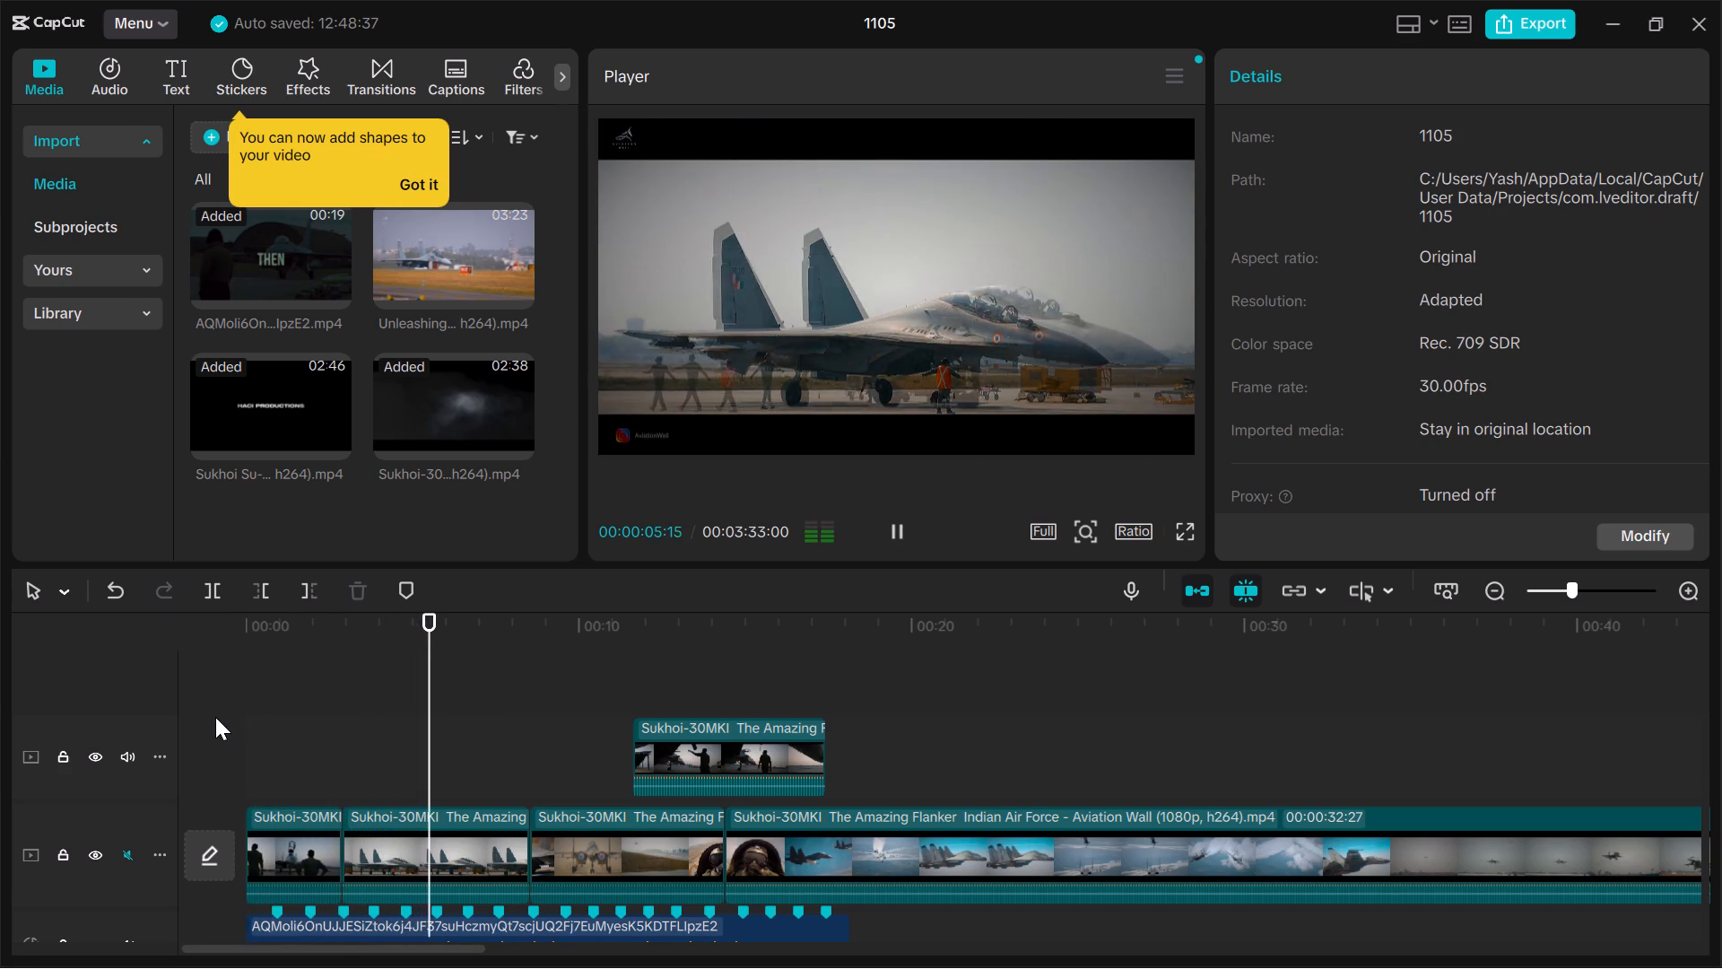
key("space")
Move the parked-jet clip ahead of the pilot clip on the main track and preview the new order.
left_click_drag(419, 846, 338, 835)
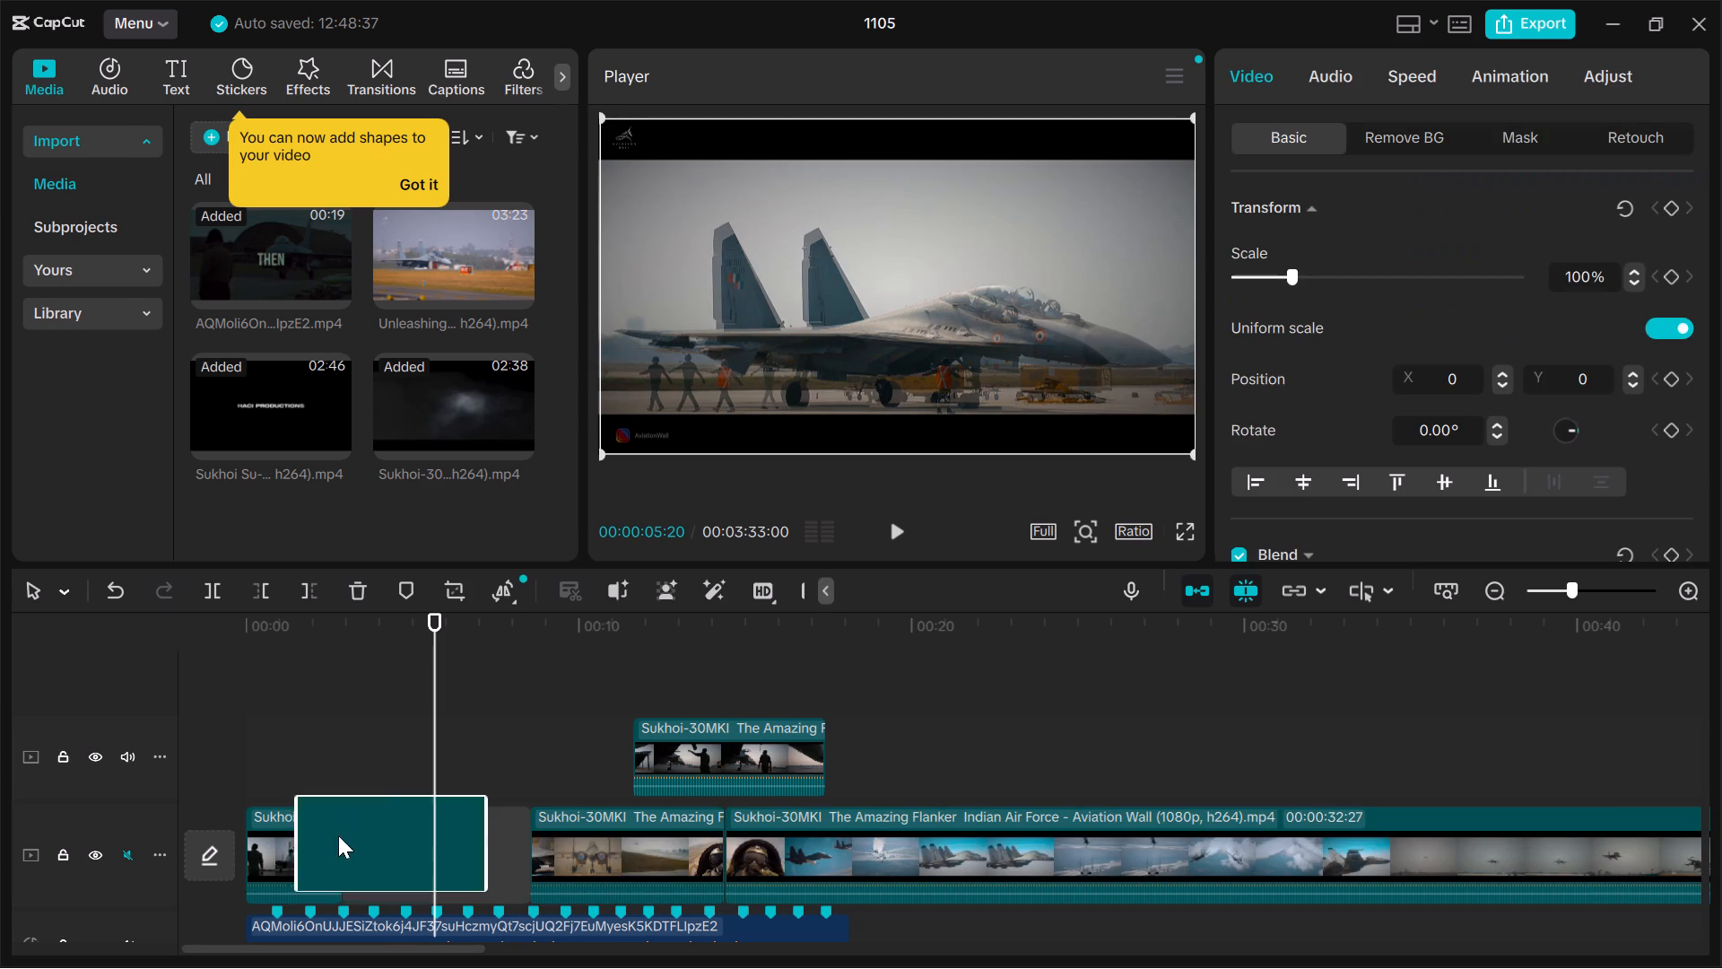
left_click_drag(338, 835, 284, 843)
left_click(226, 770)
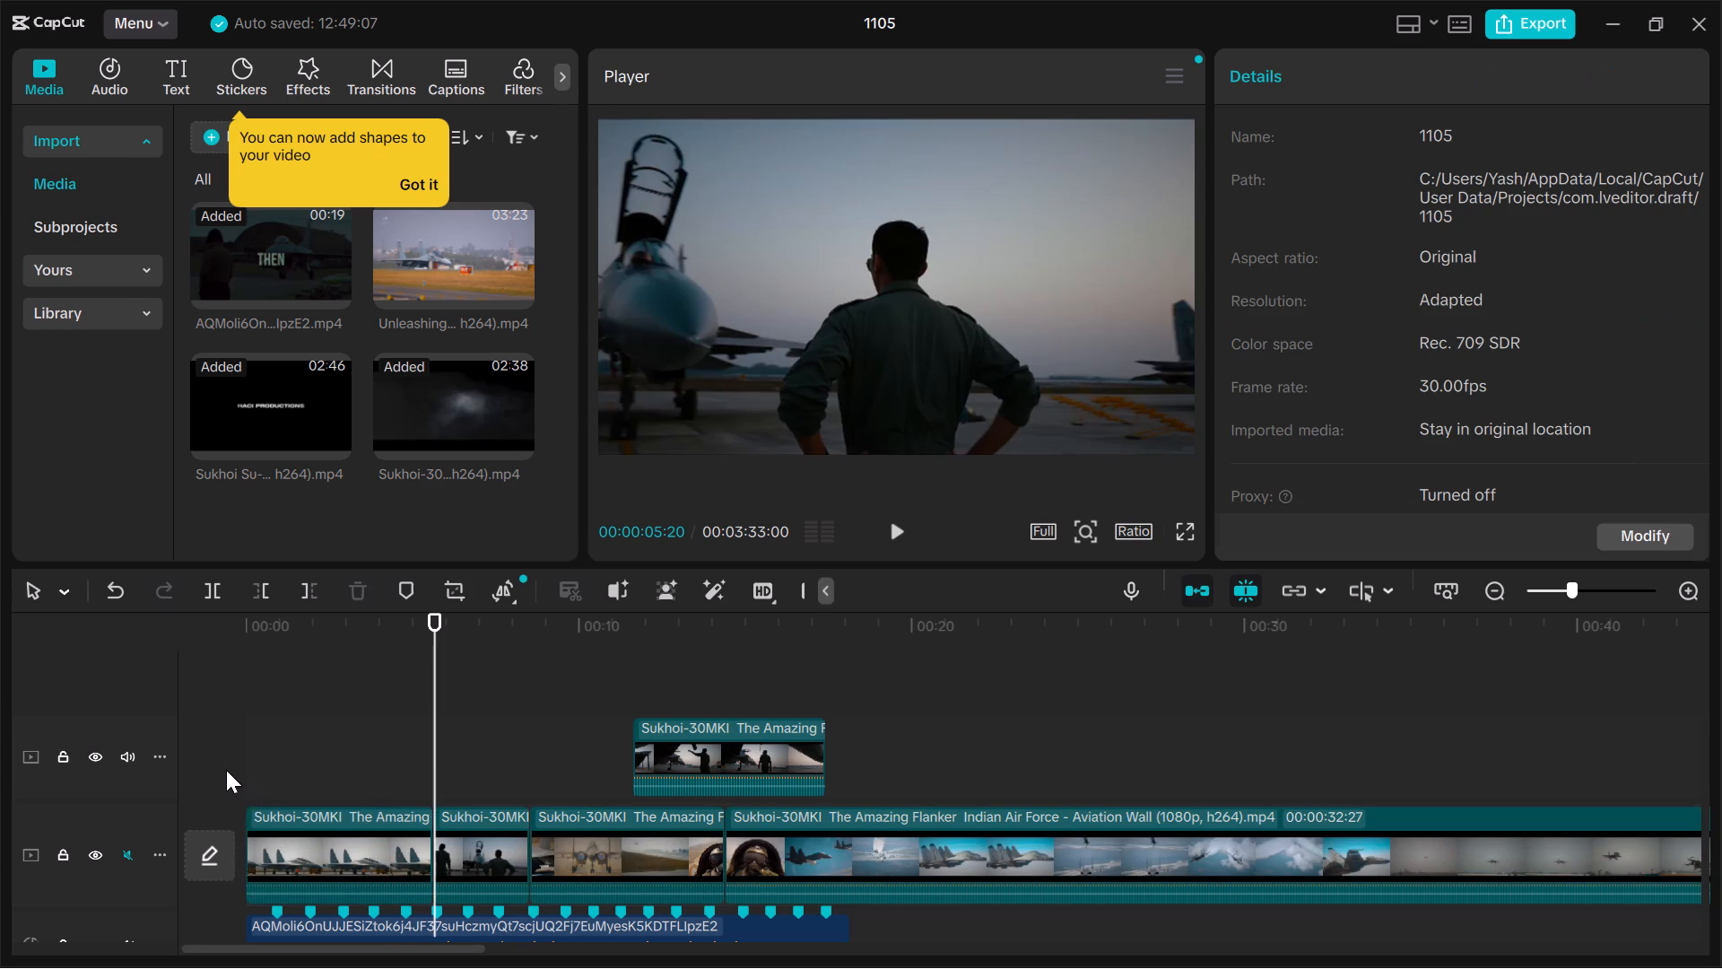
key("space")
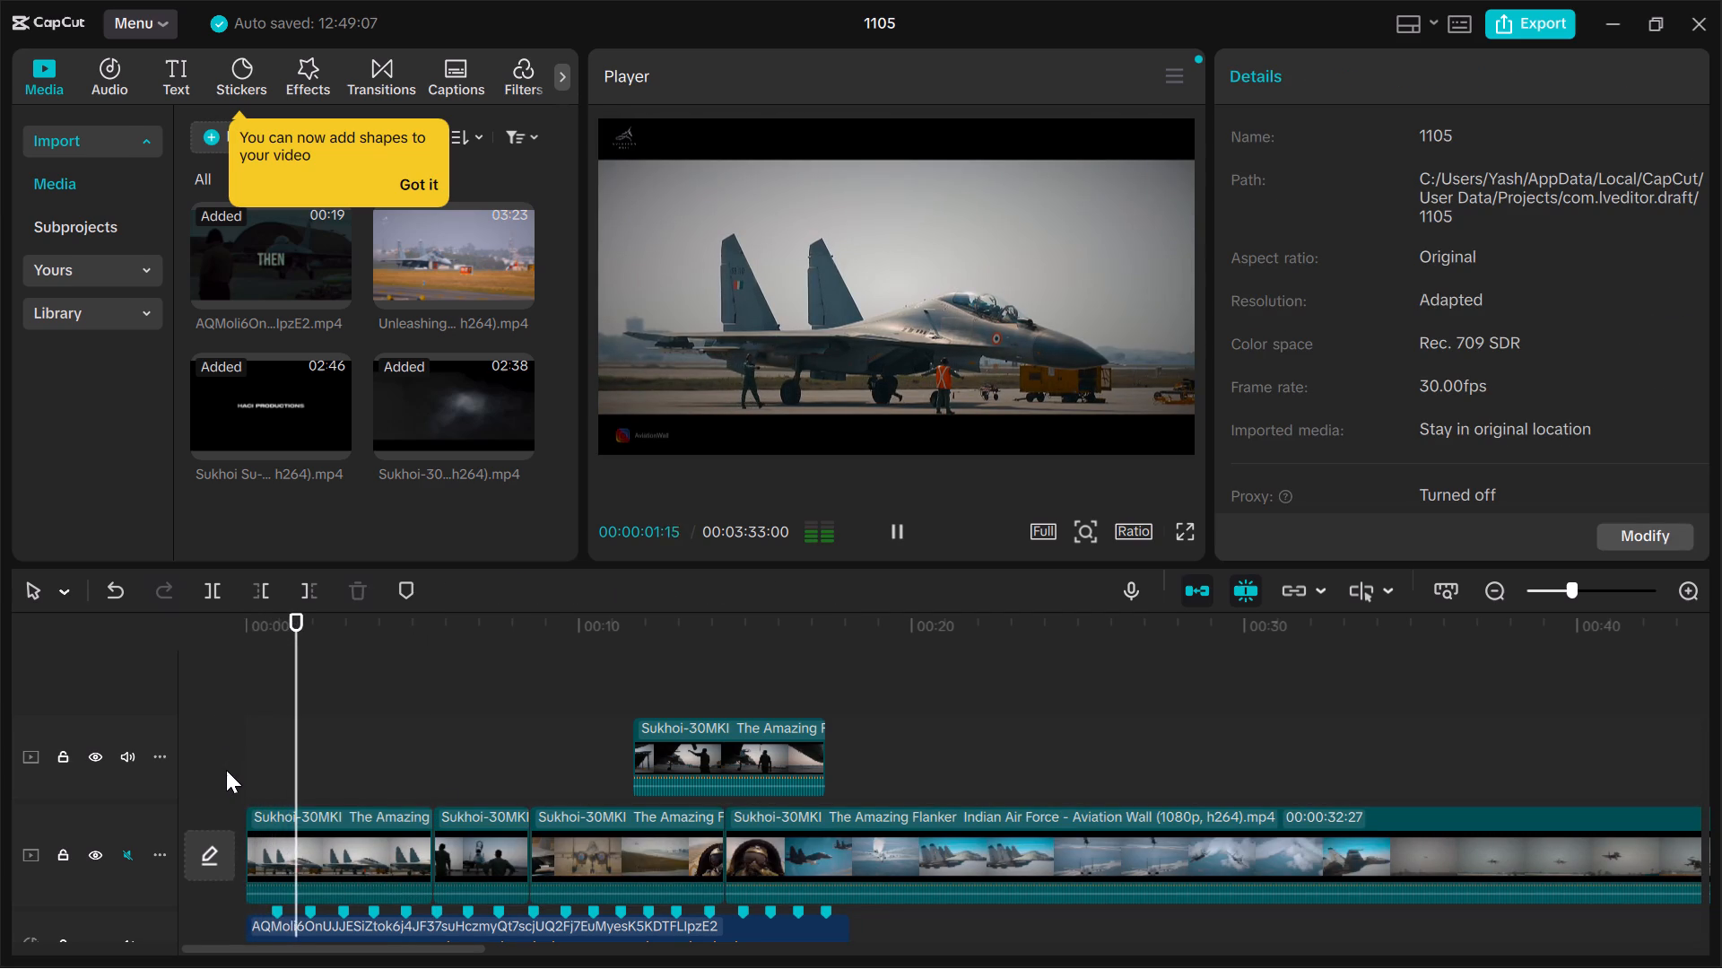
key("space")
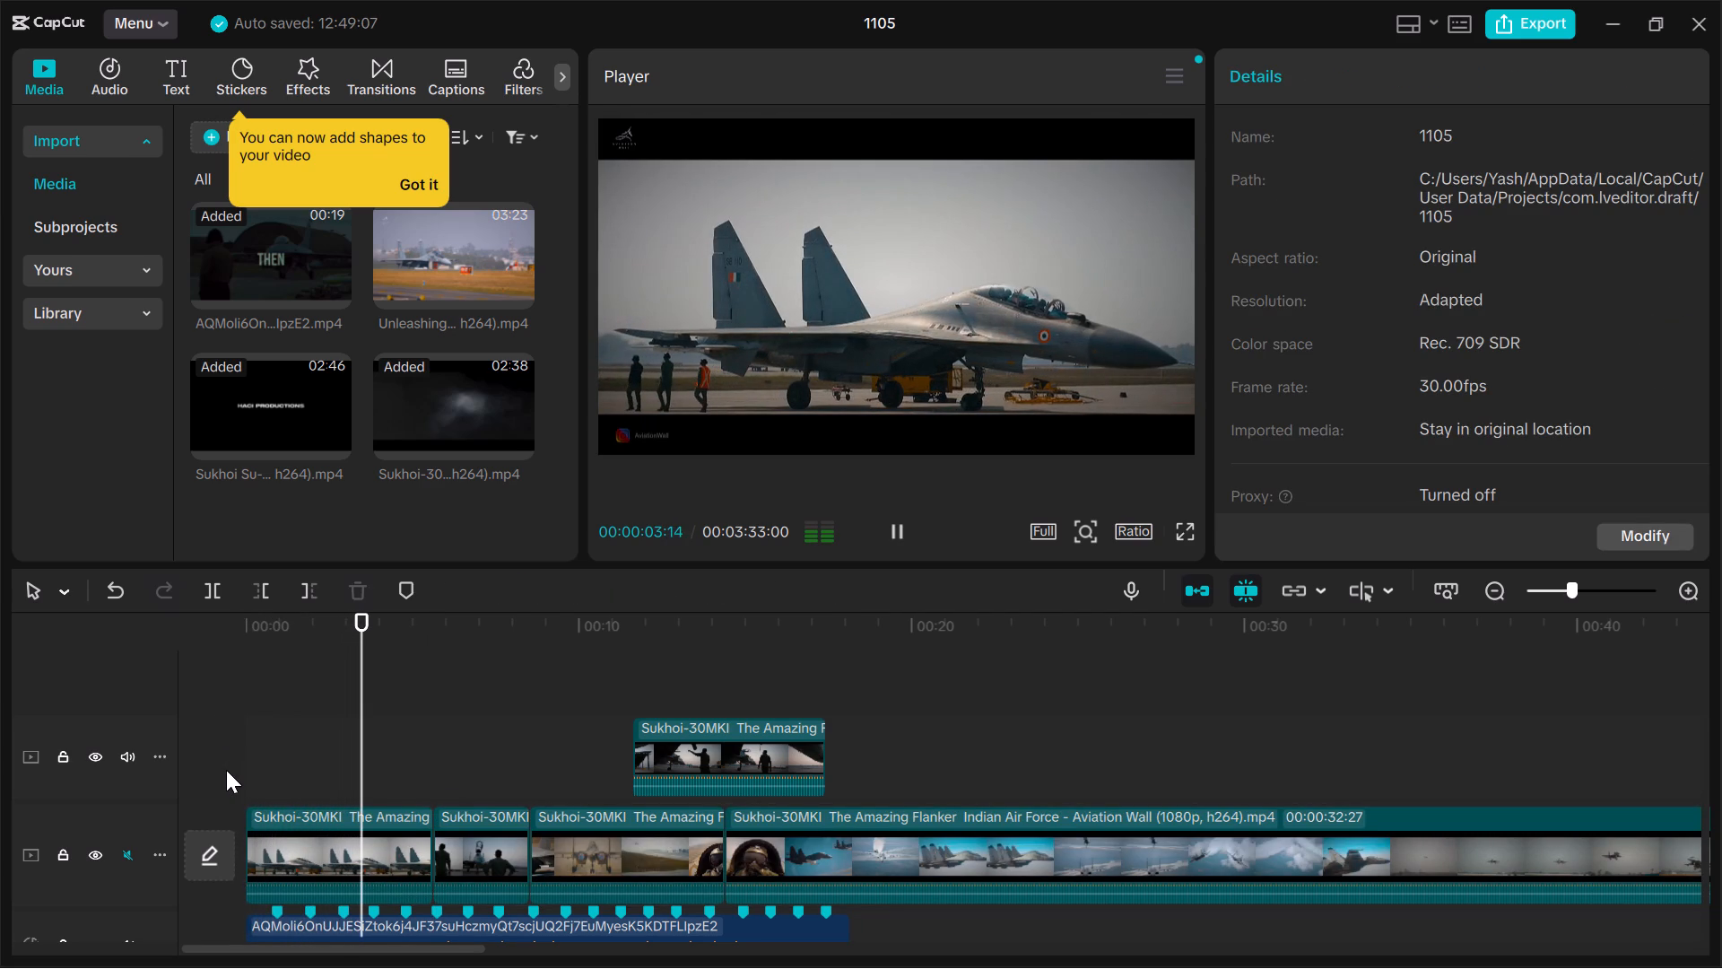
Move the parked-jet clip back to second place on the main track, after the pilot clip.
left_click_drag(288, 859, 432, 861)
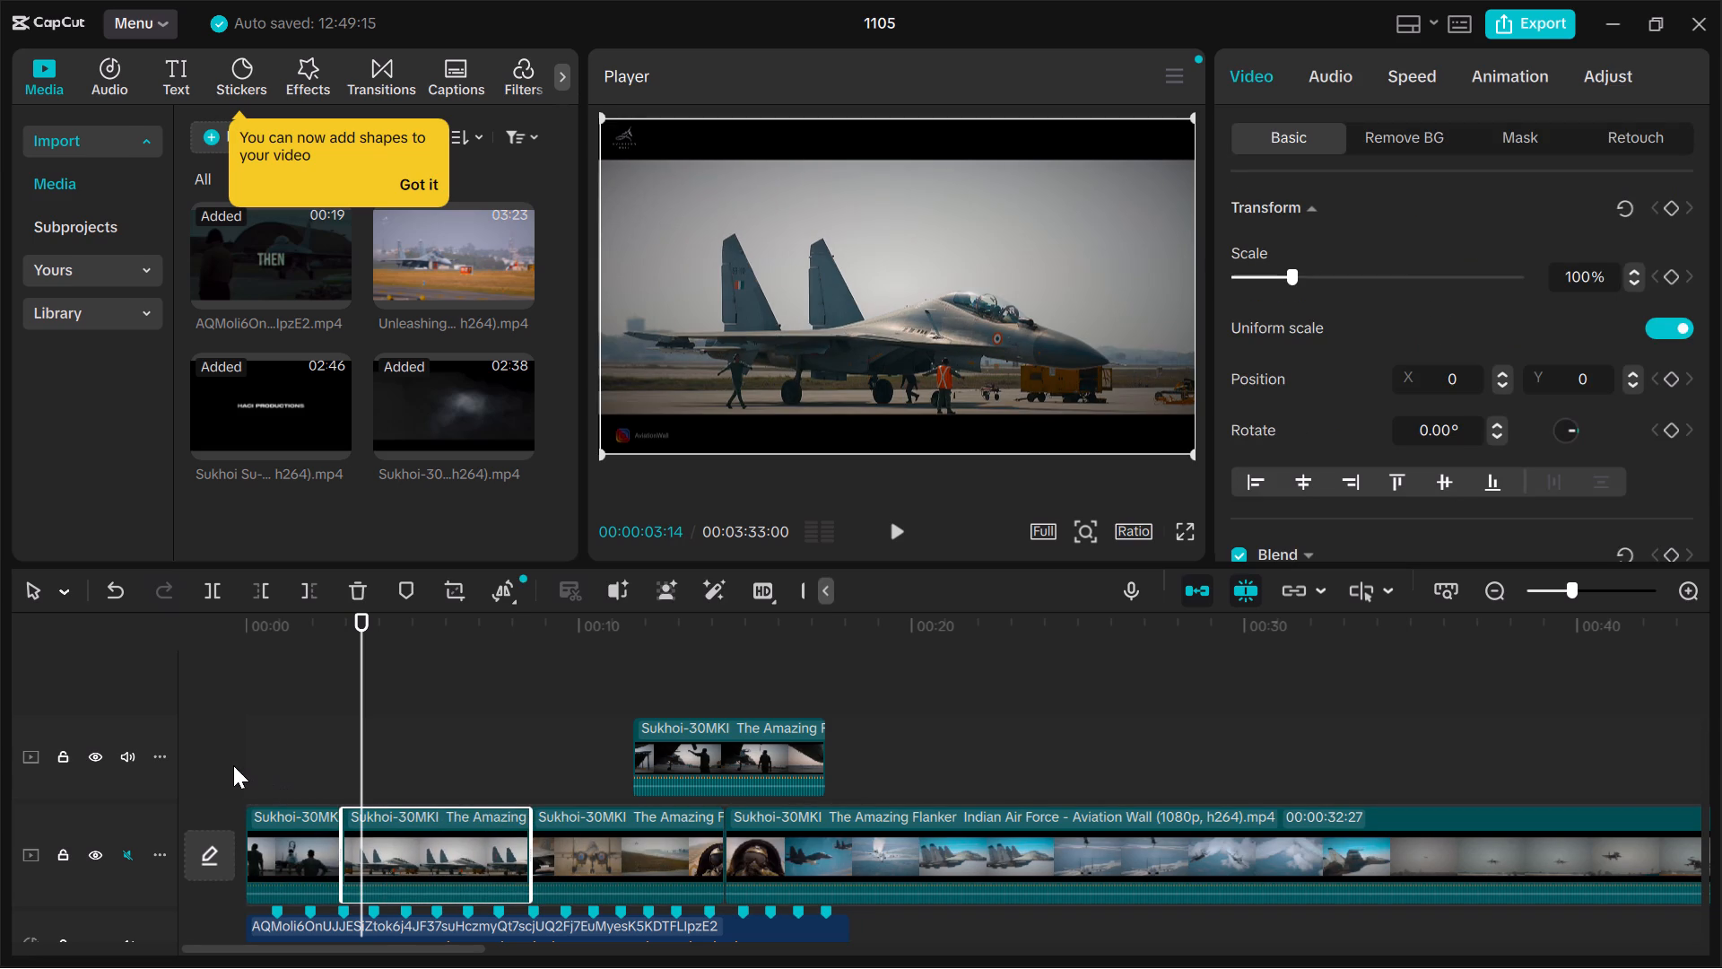
Play the timeline from the start and compare the framing of the first three clips on the main track.
left_click(227, 765)
key("space")
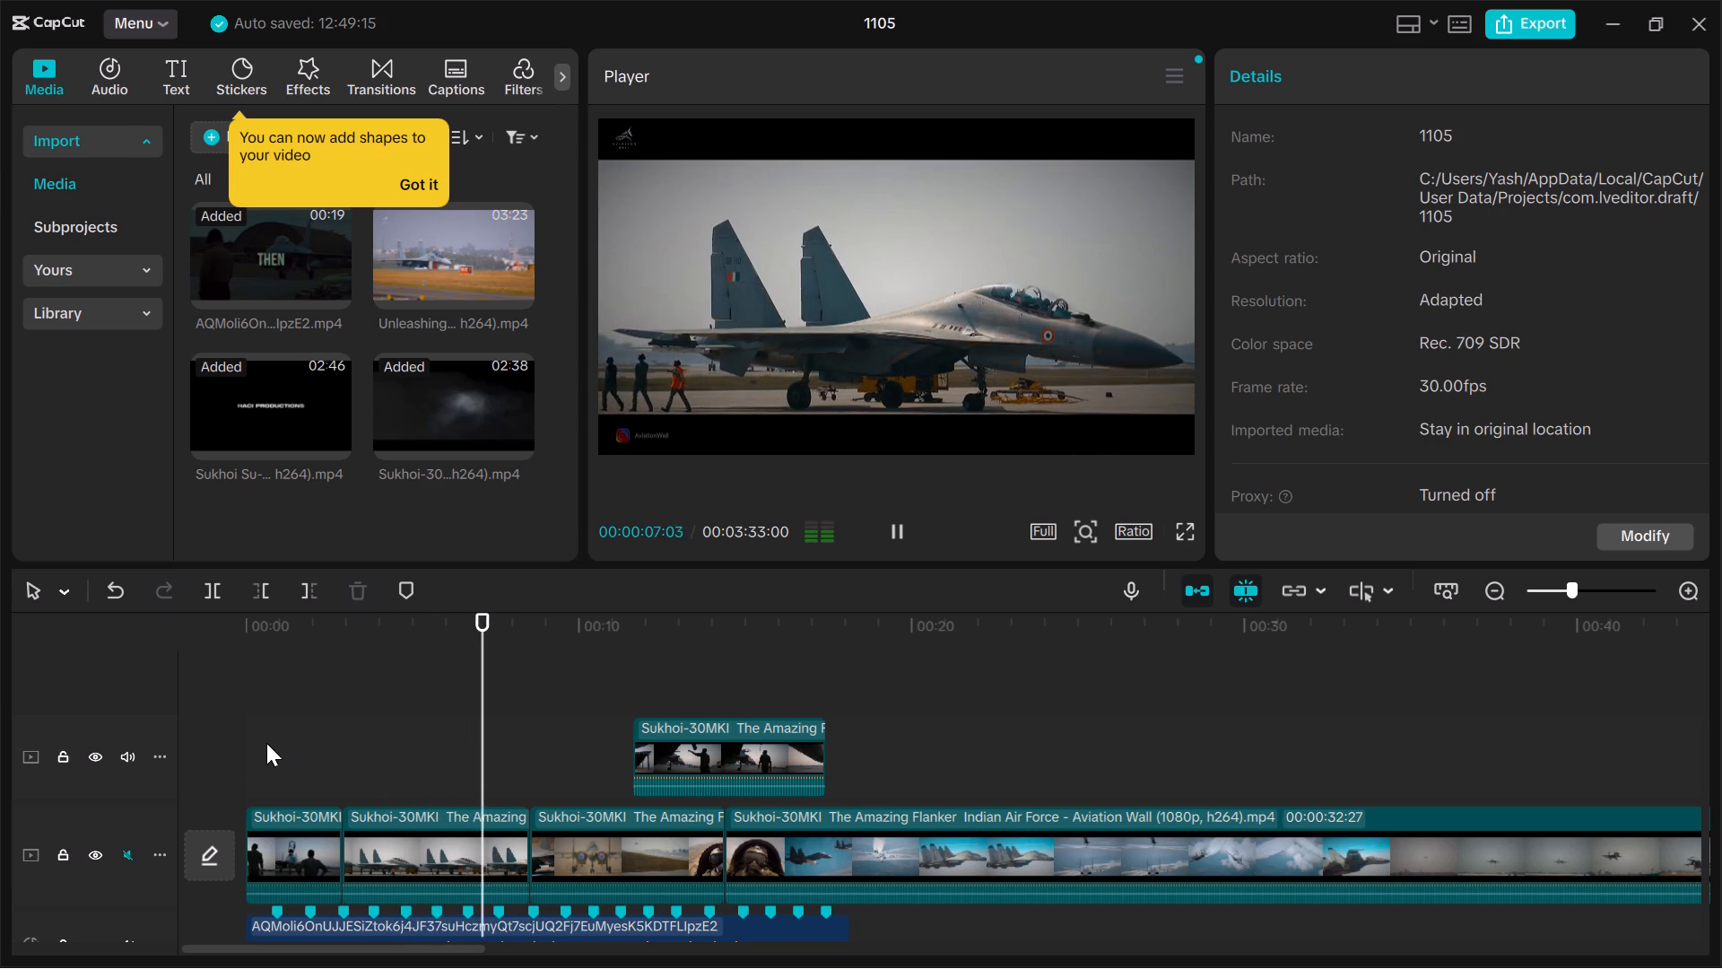
left_click(223, 720)
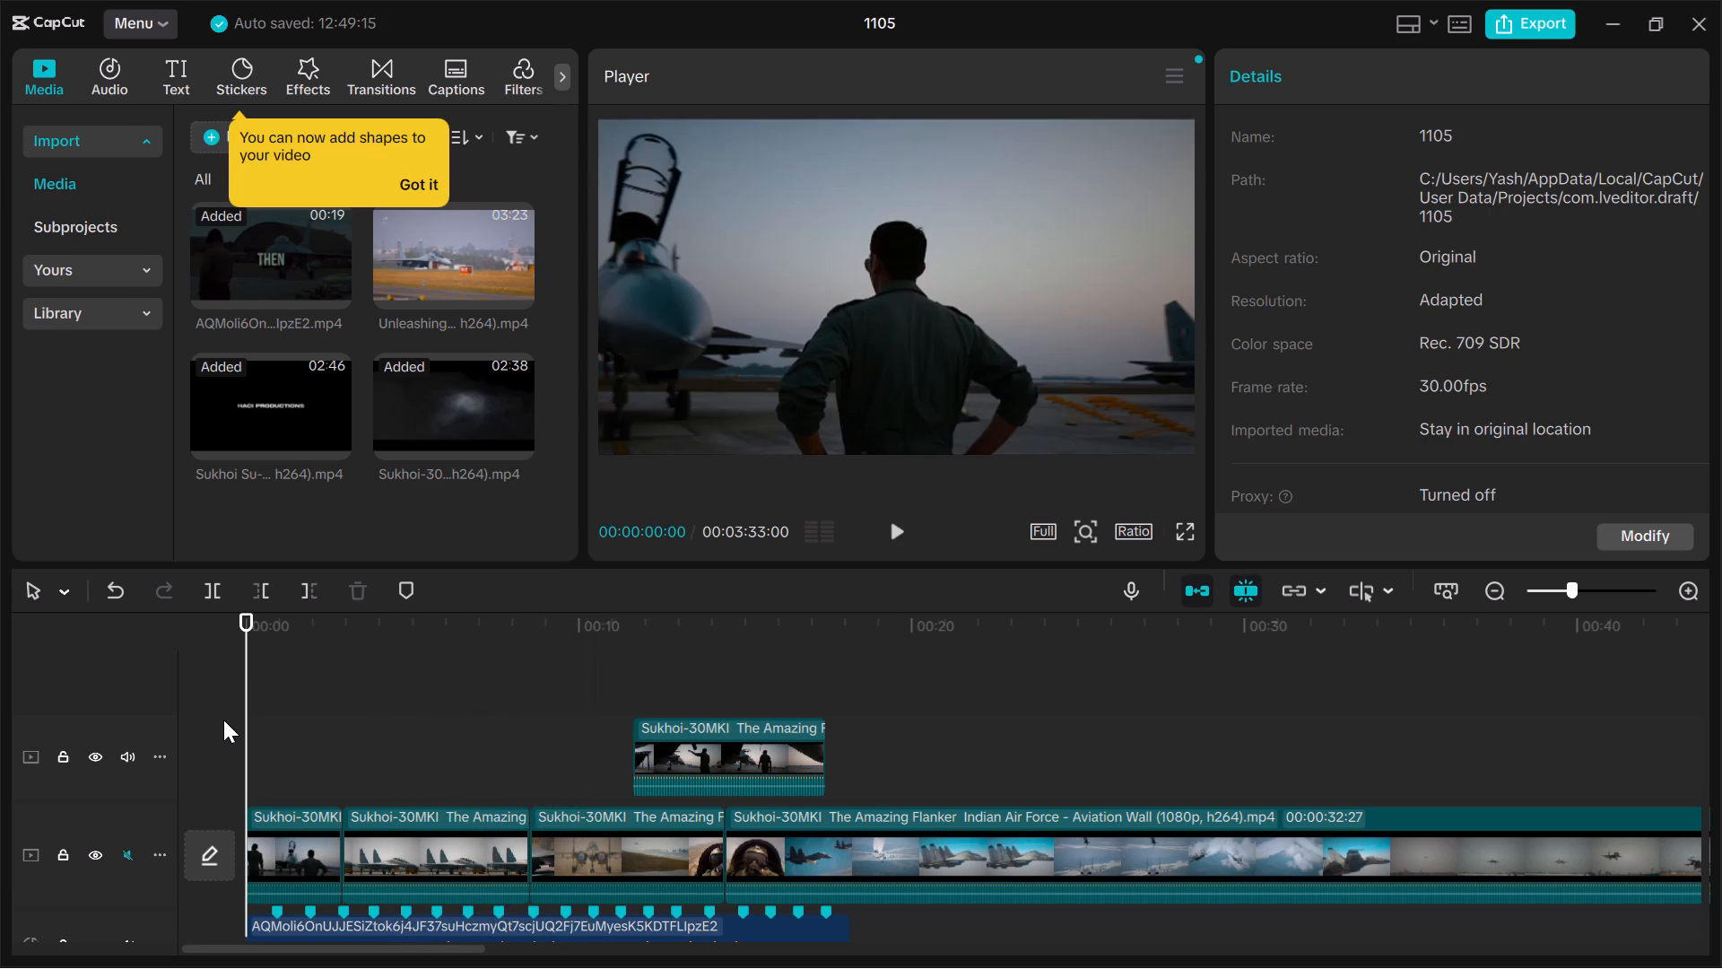
key("space")
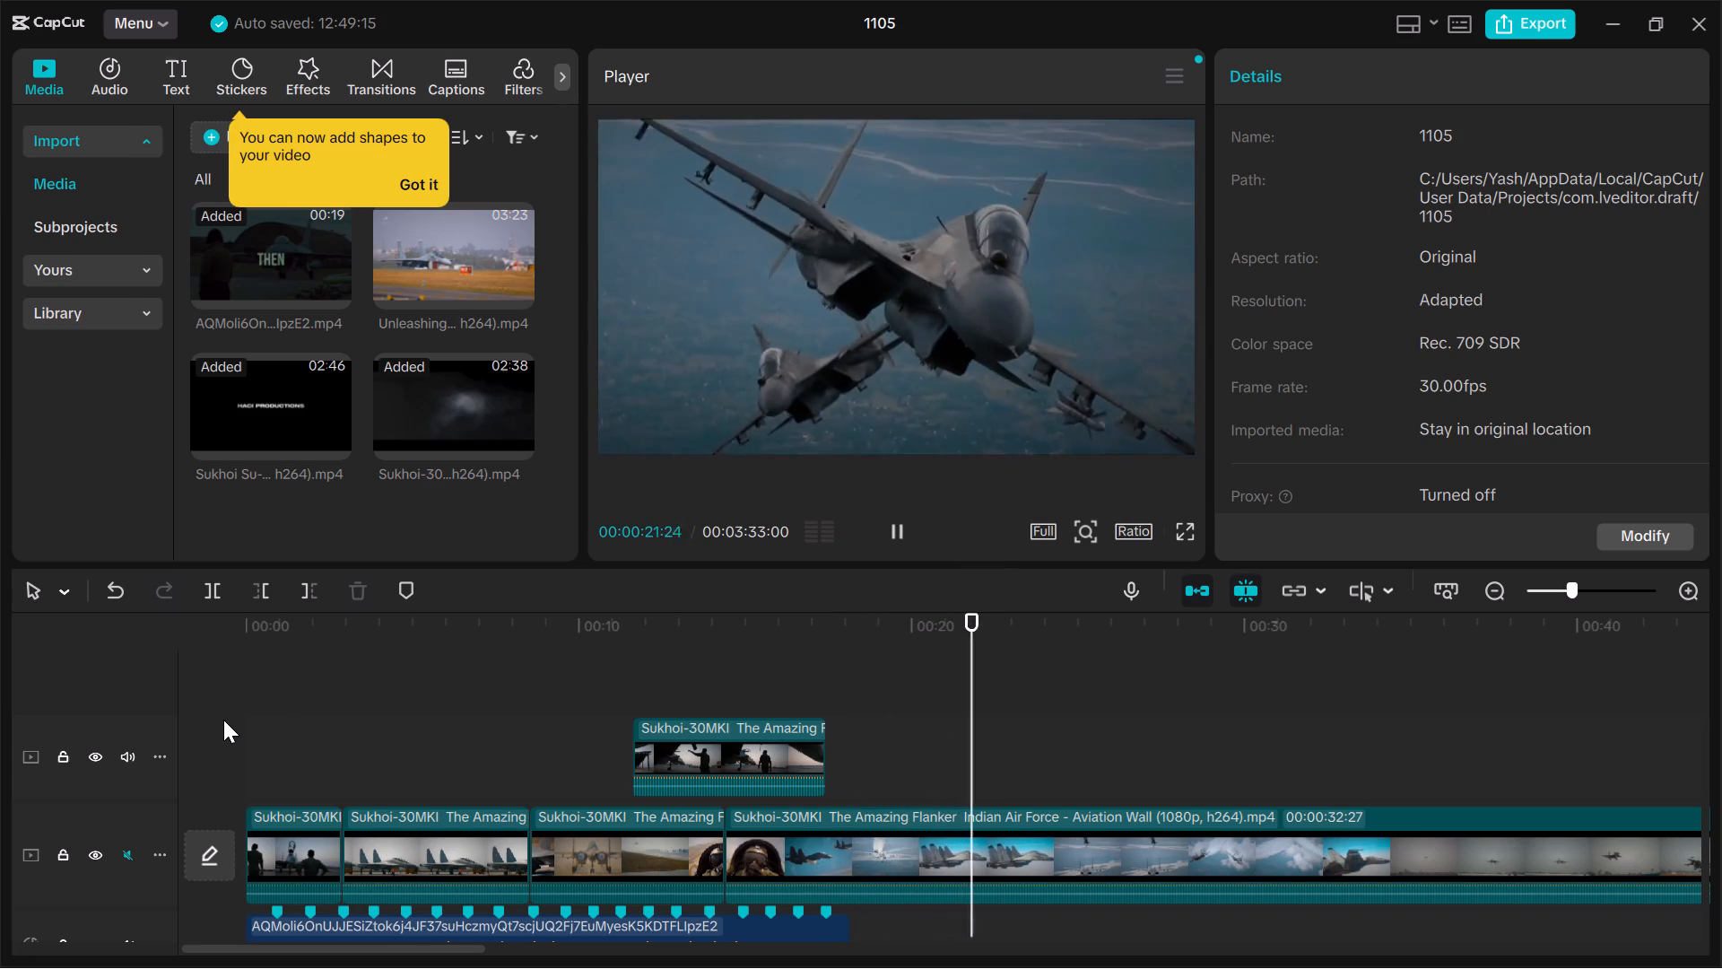
left_click(532, 705)
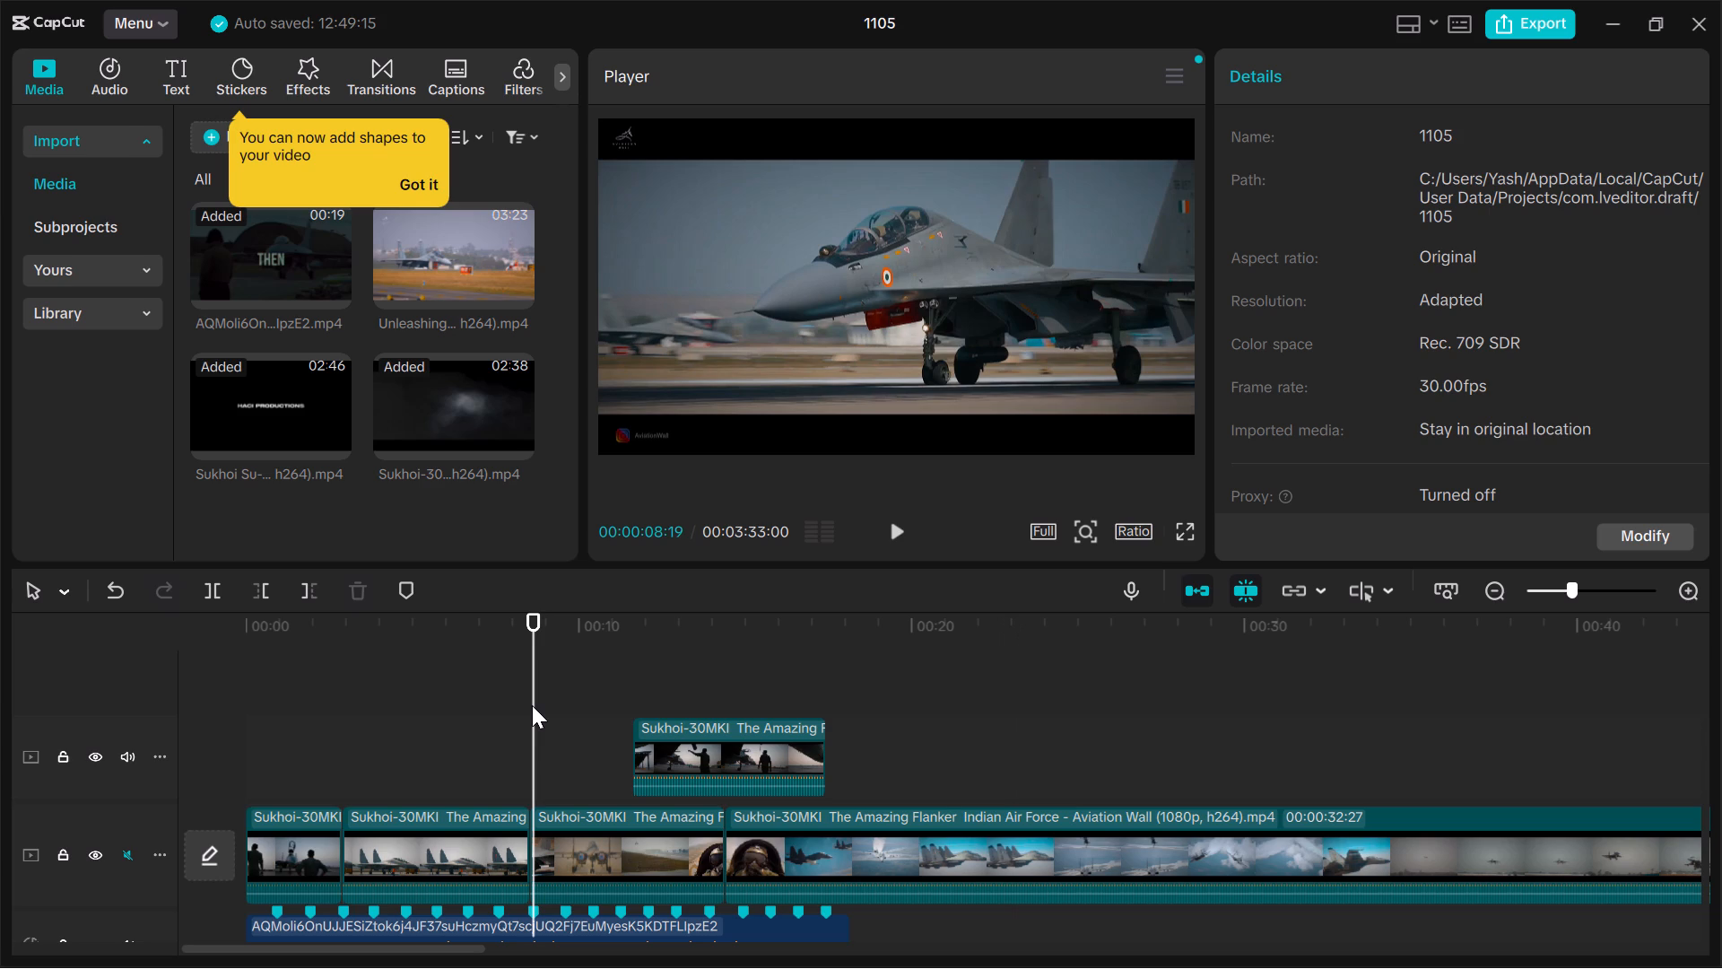
left_click(450, 766)
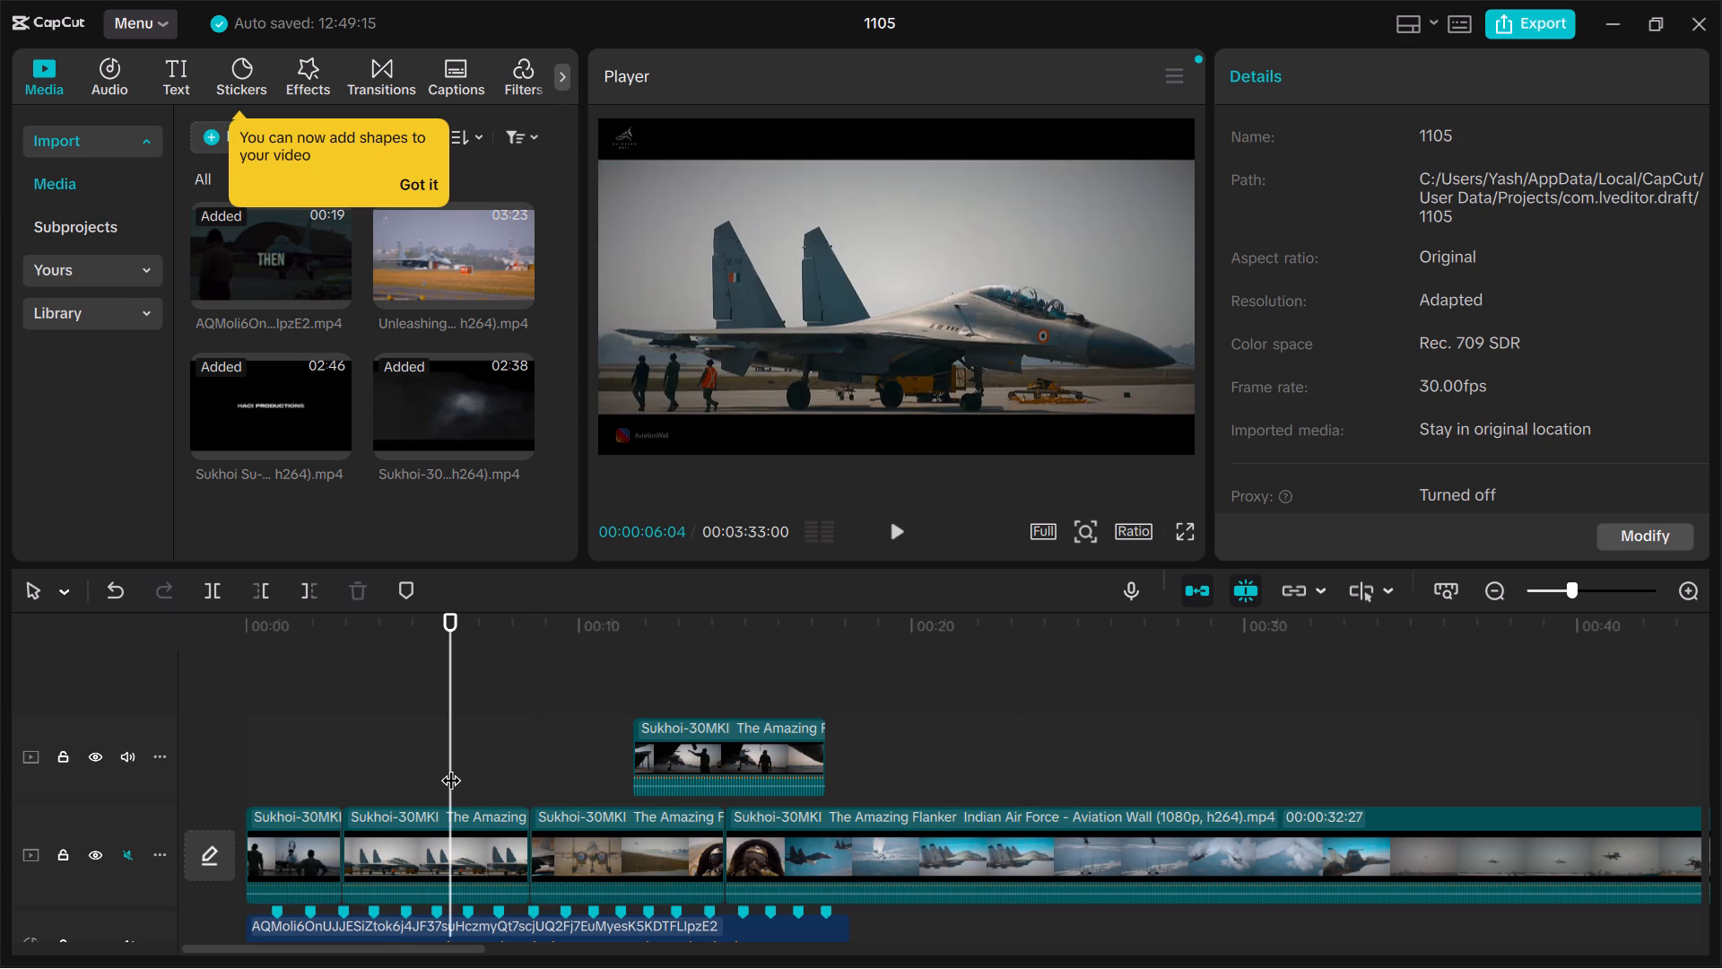
left_click(272, 742)
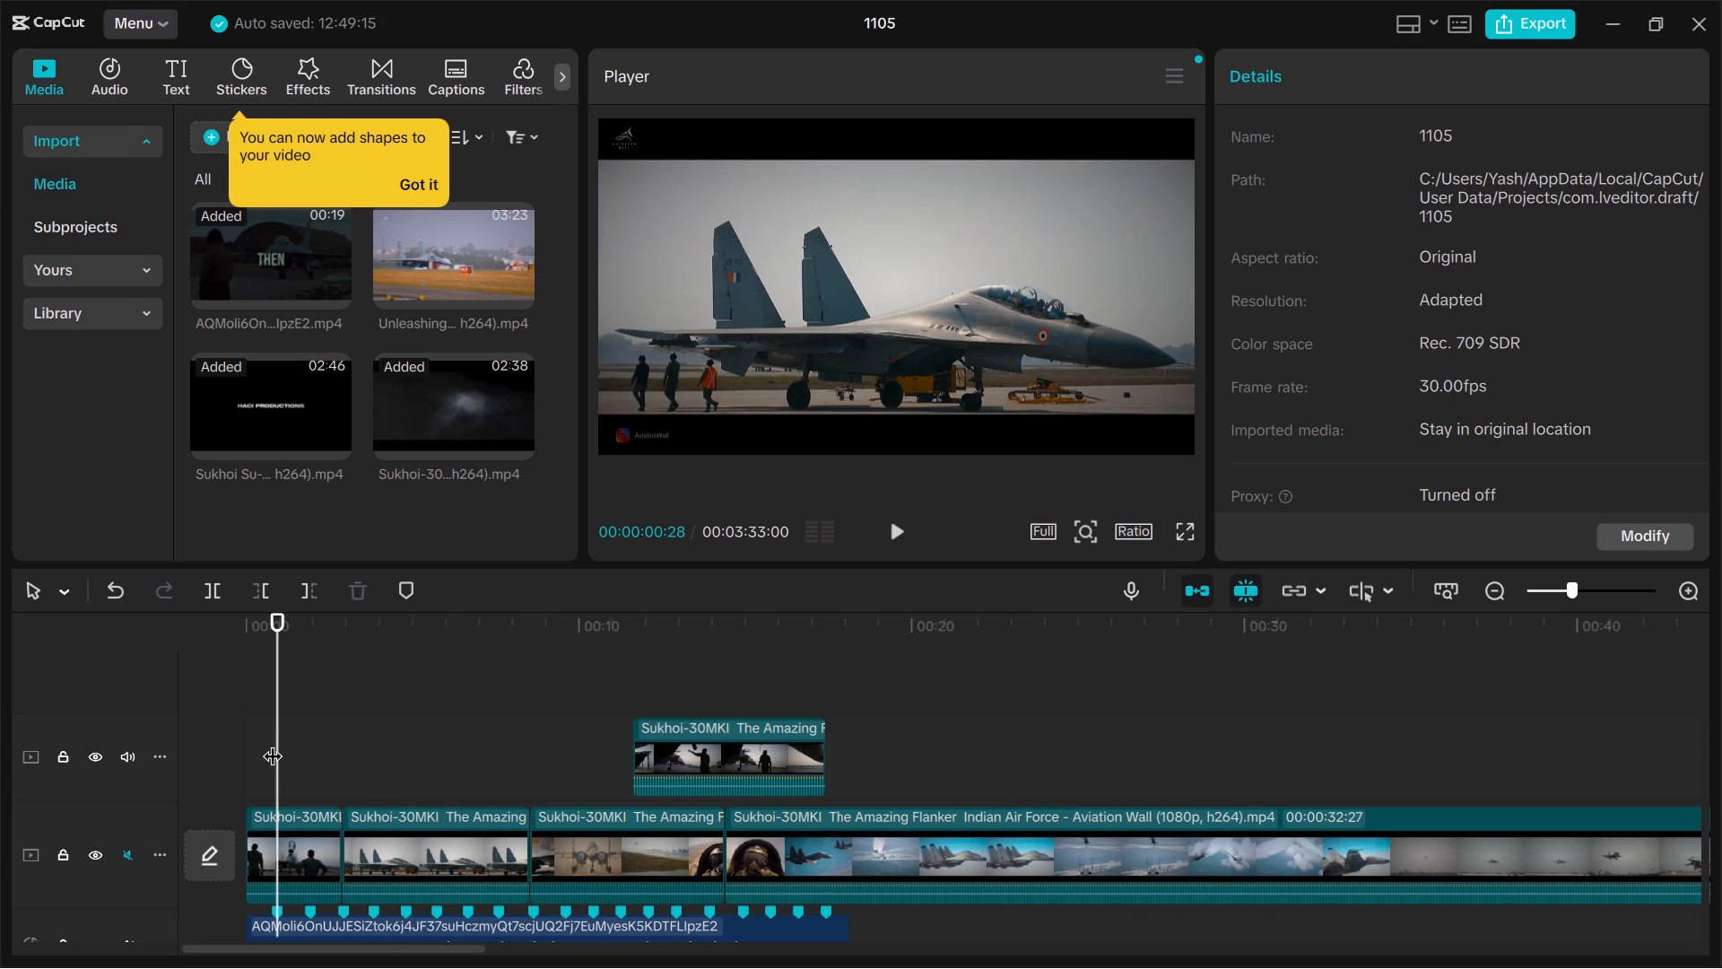
left_click(525, 693)
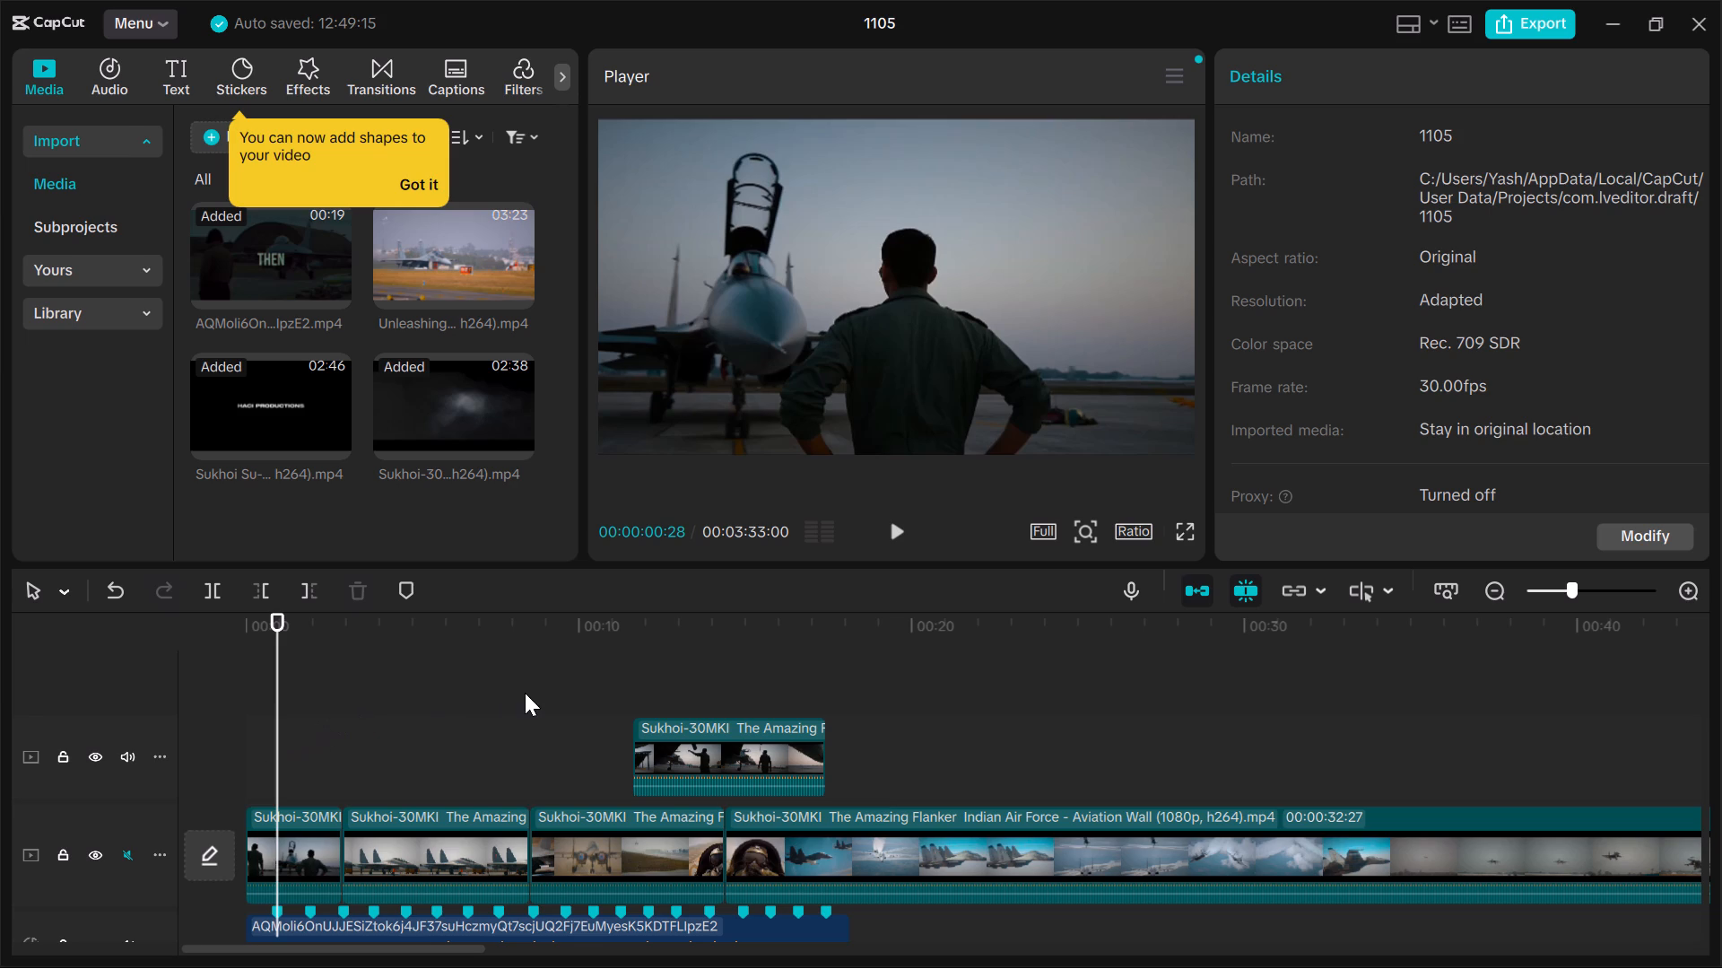
Set the project to a custom resolution of 1820 x 1080.
left_click(1135, 524)
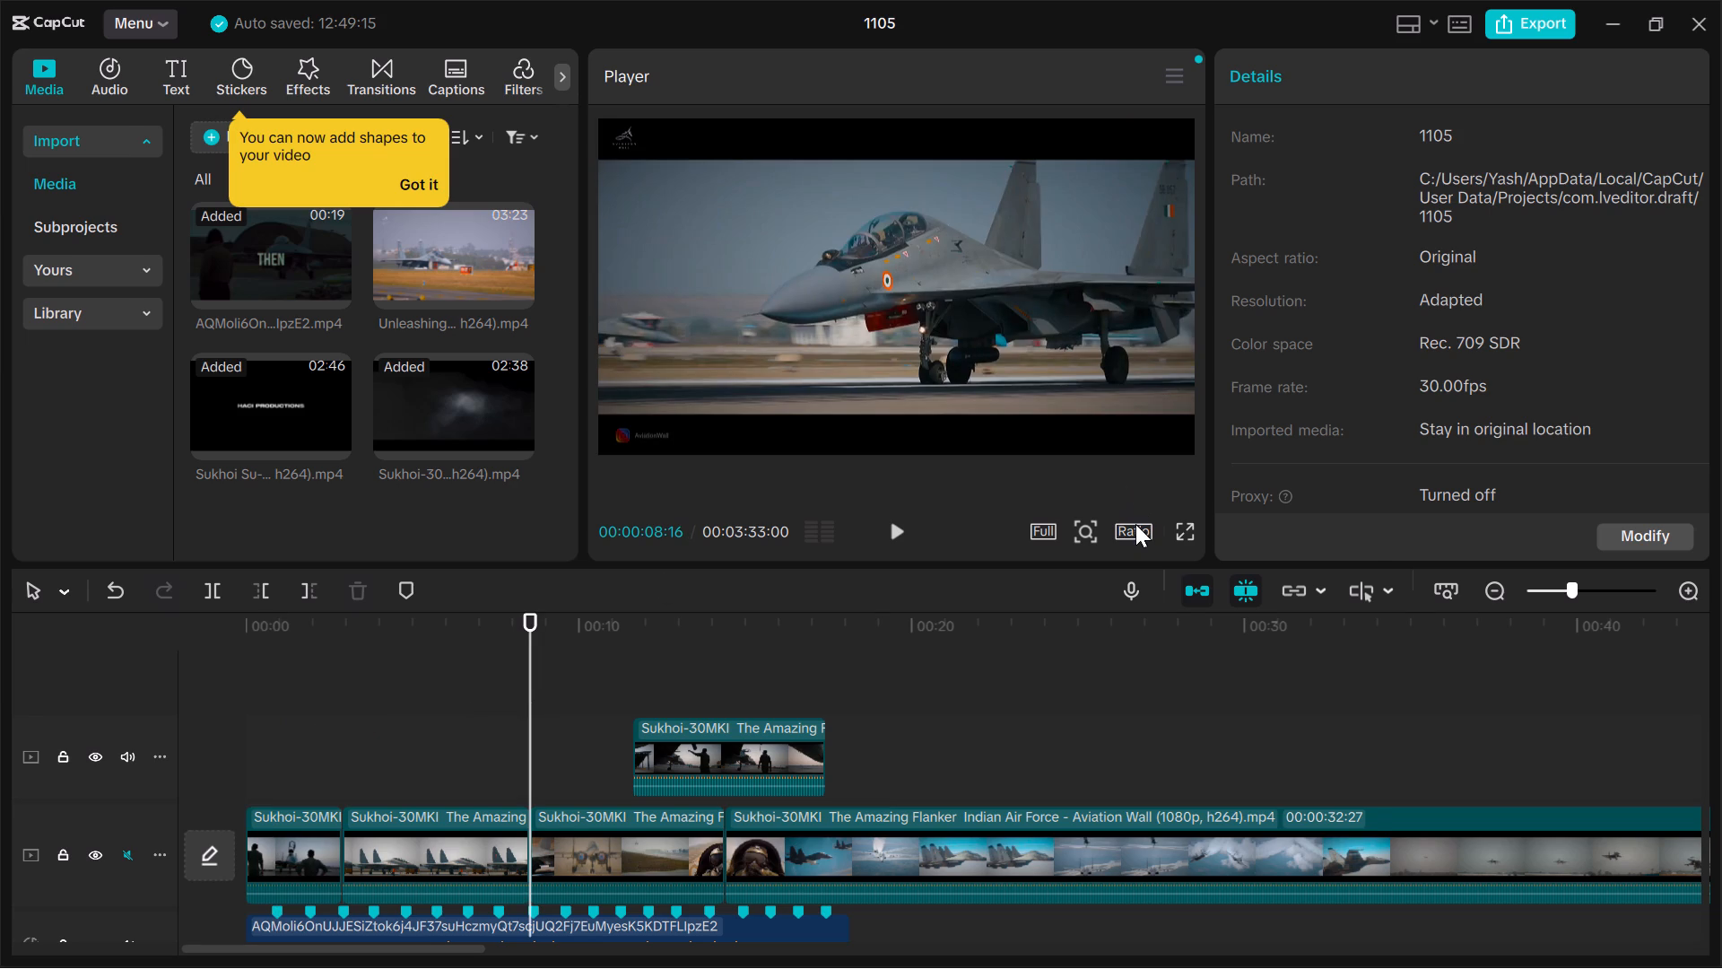
left_click(1187, 581)
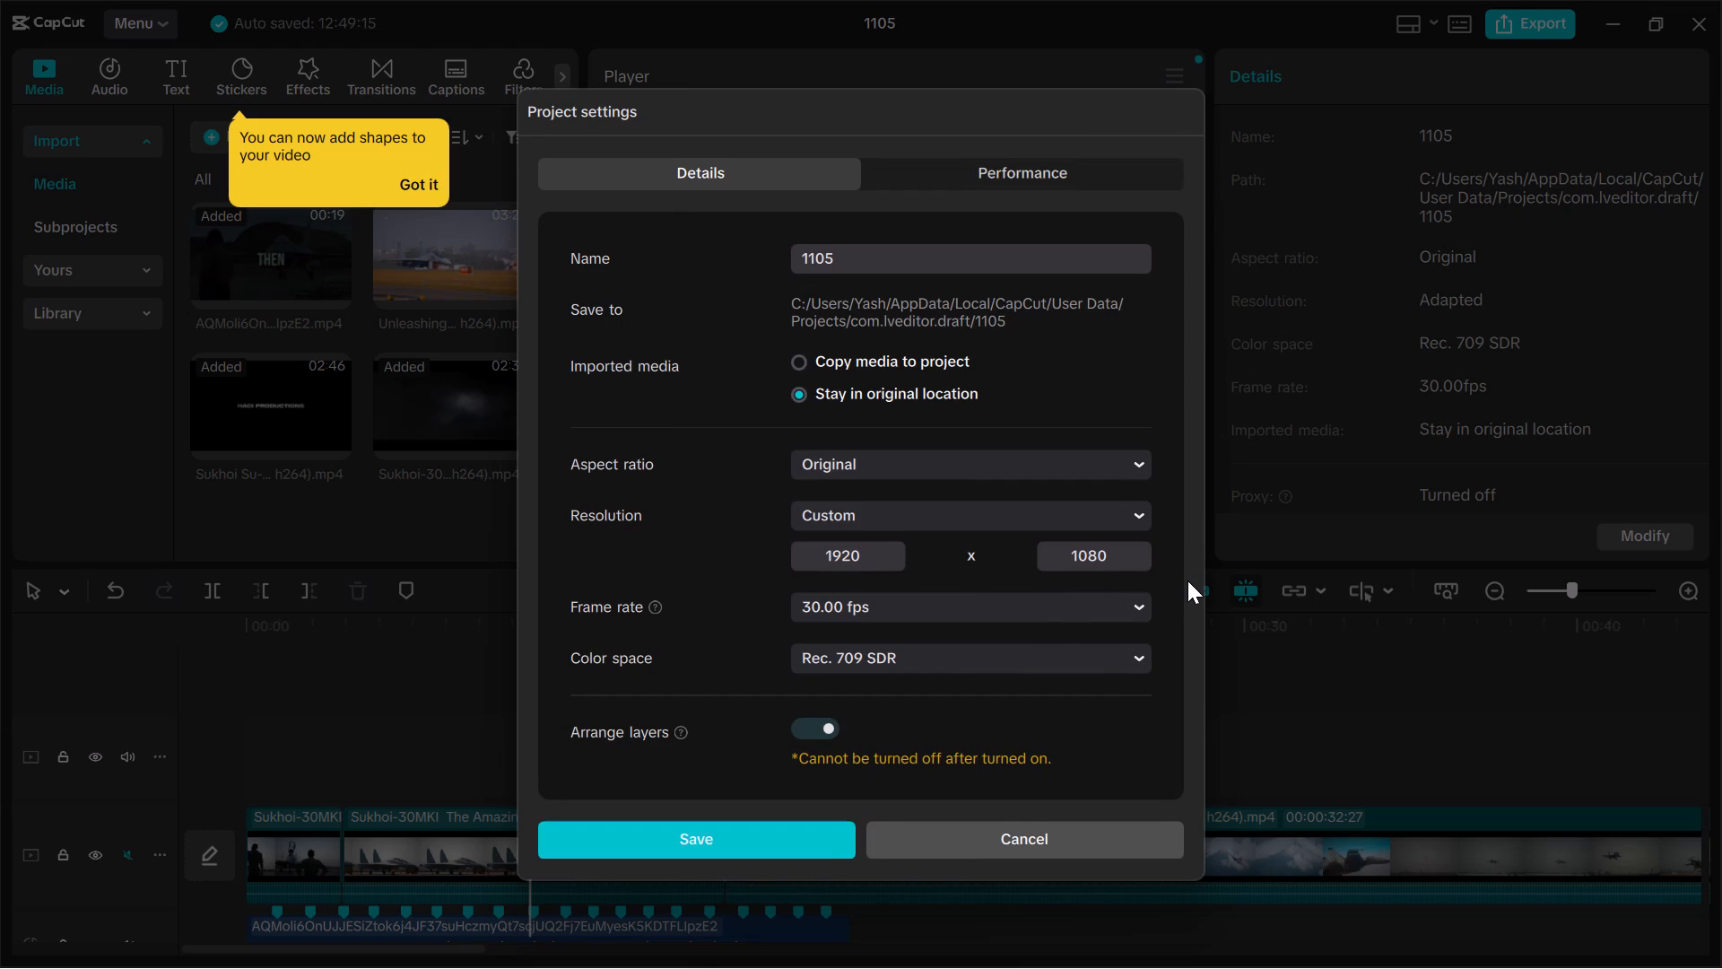
left_click(842, 546)
scroll(858, 799, "down", 2)
key("BackSpace")
key("8")
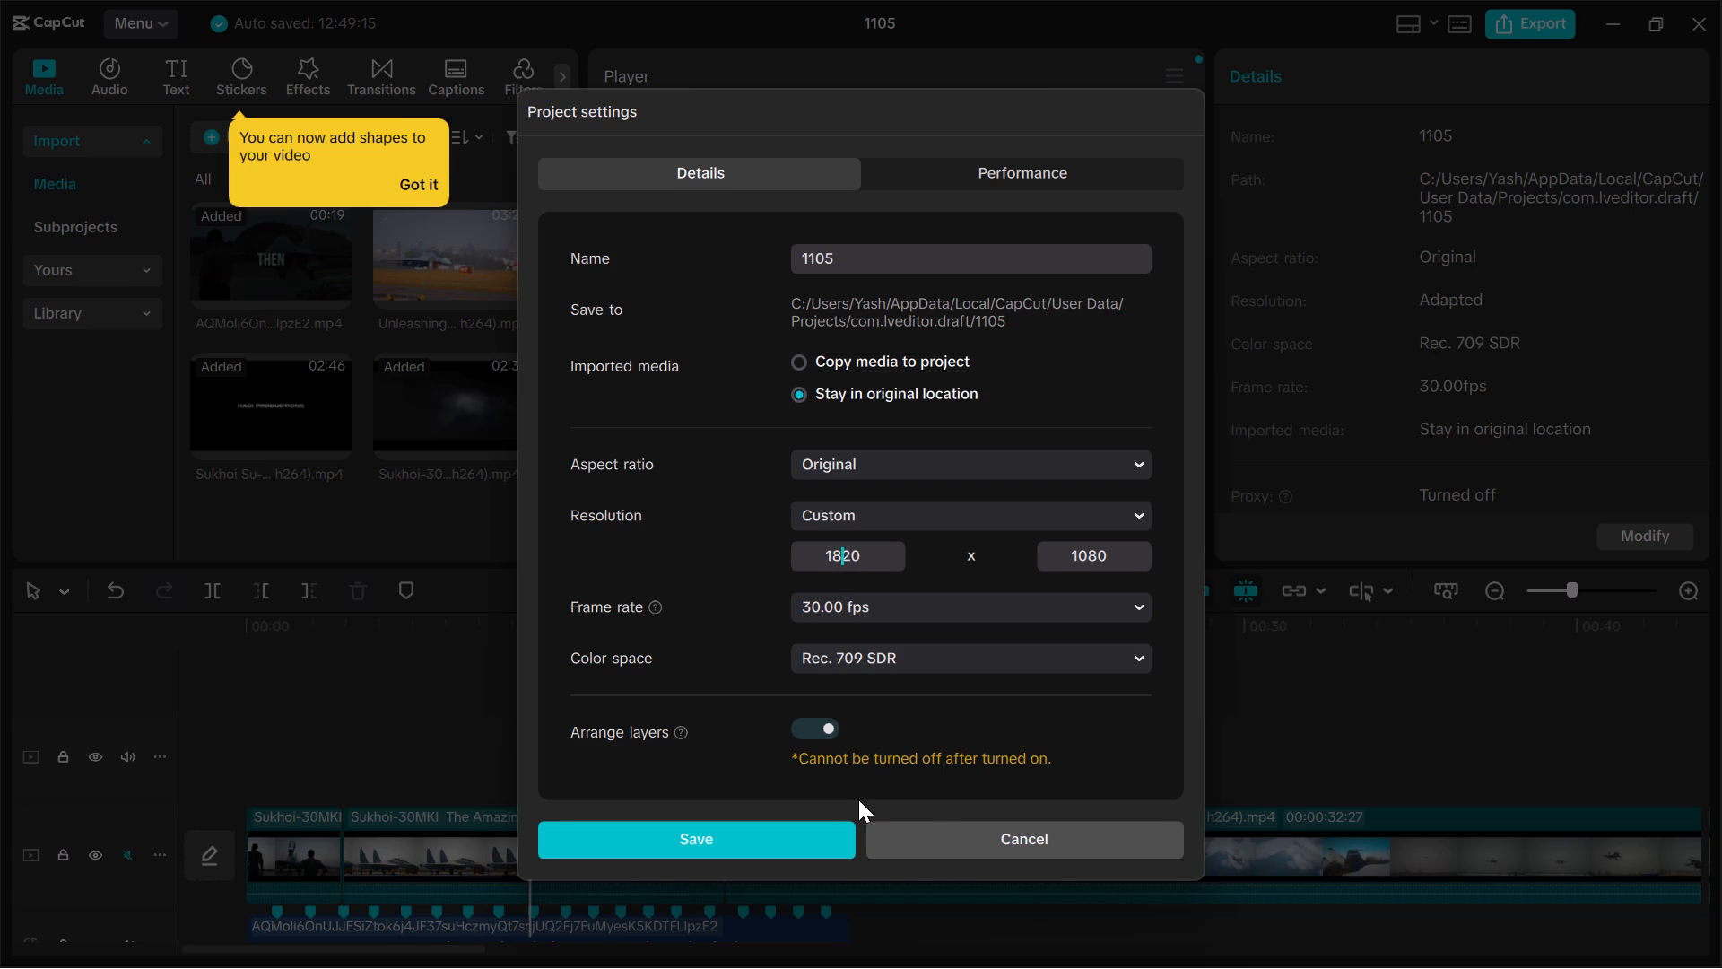
left_click(793, 837)
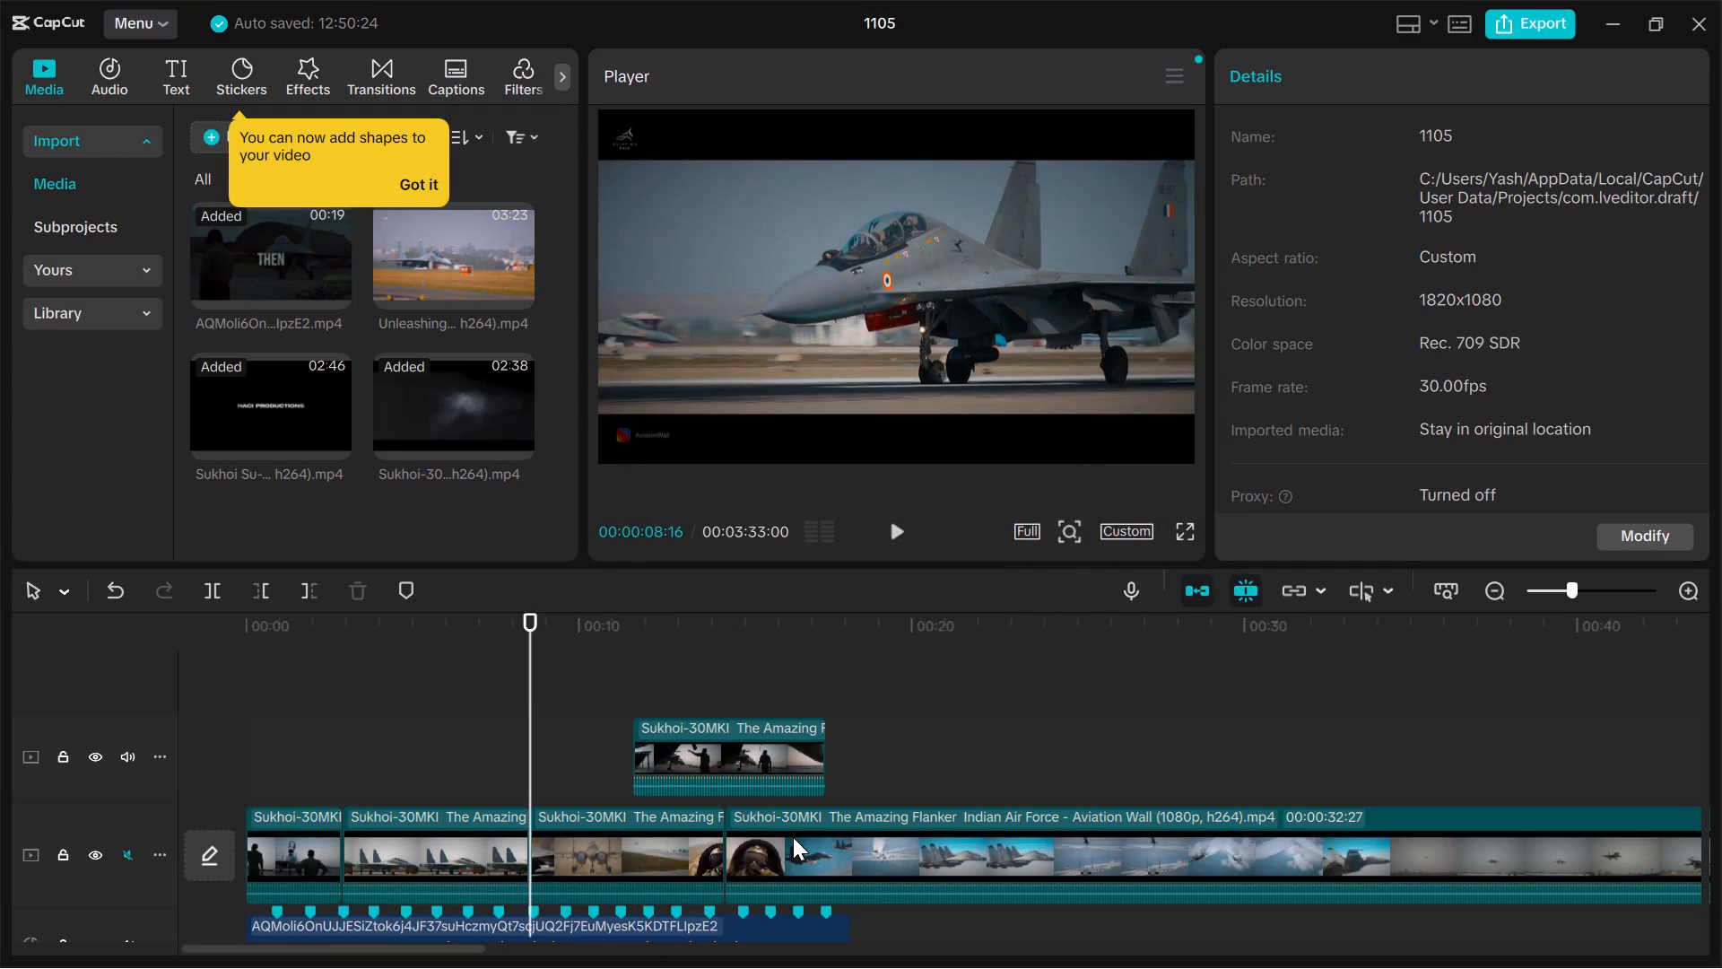
Set the scale of the first clip on the main track to 100%.
left_click(283, 750)
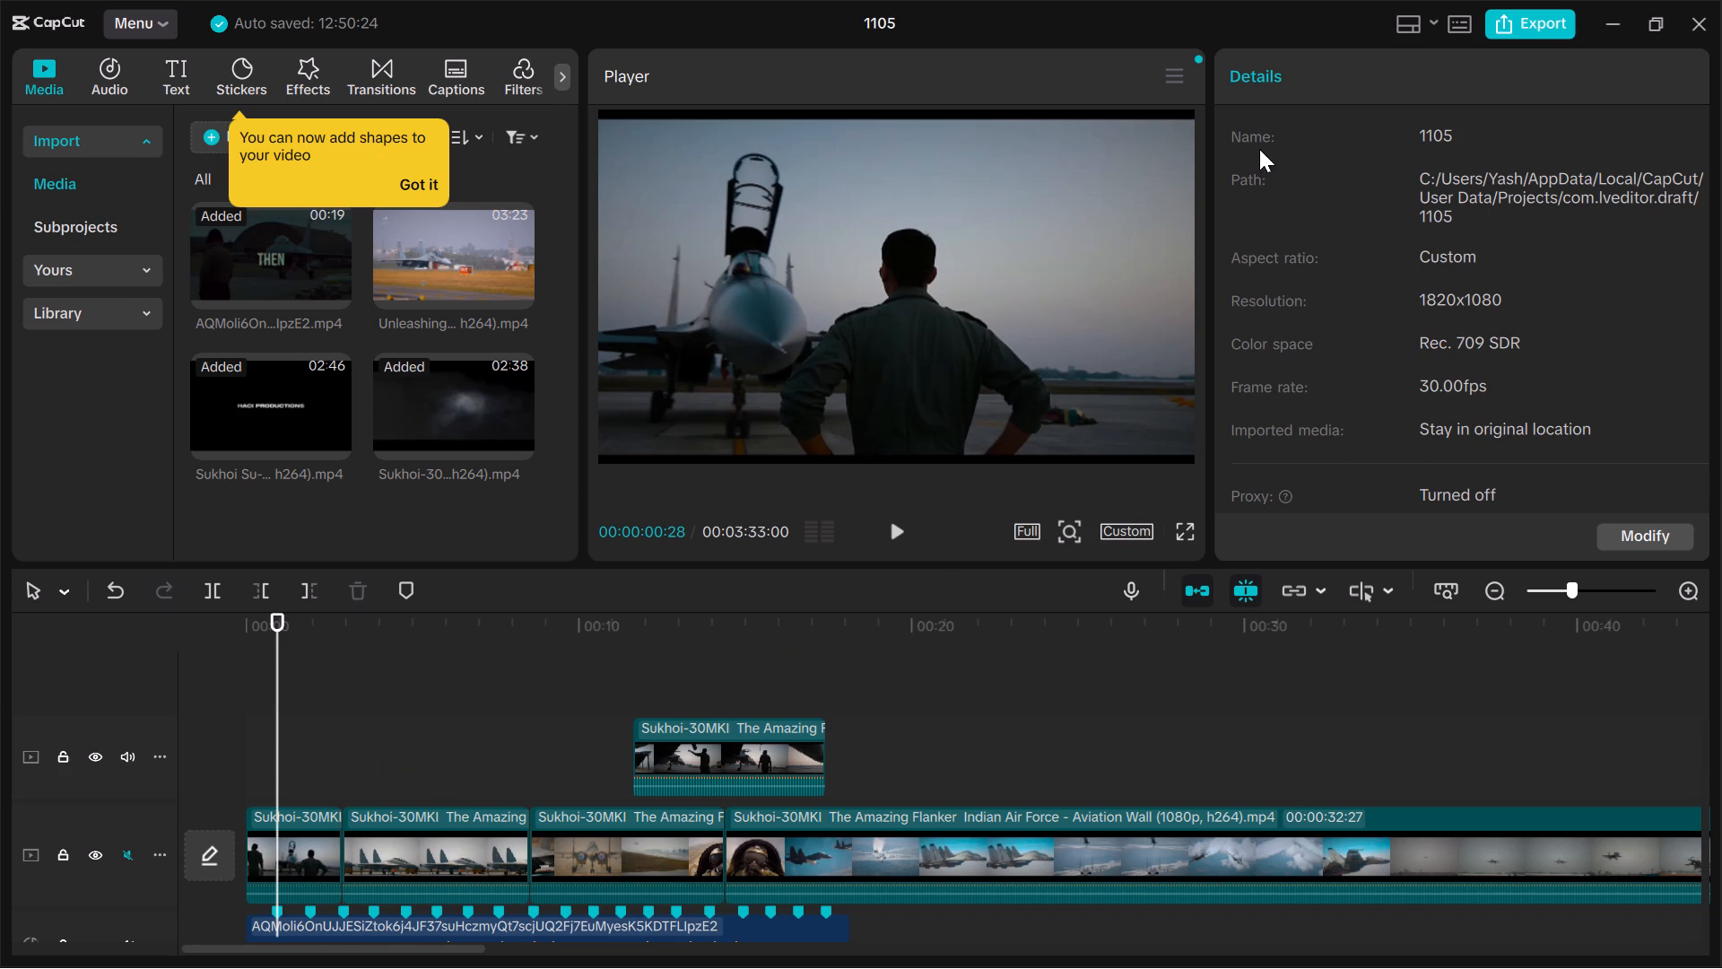
left_click(302, 852)
left_click(1583, 271)
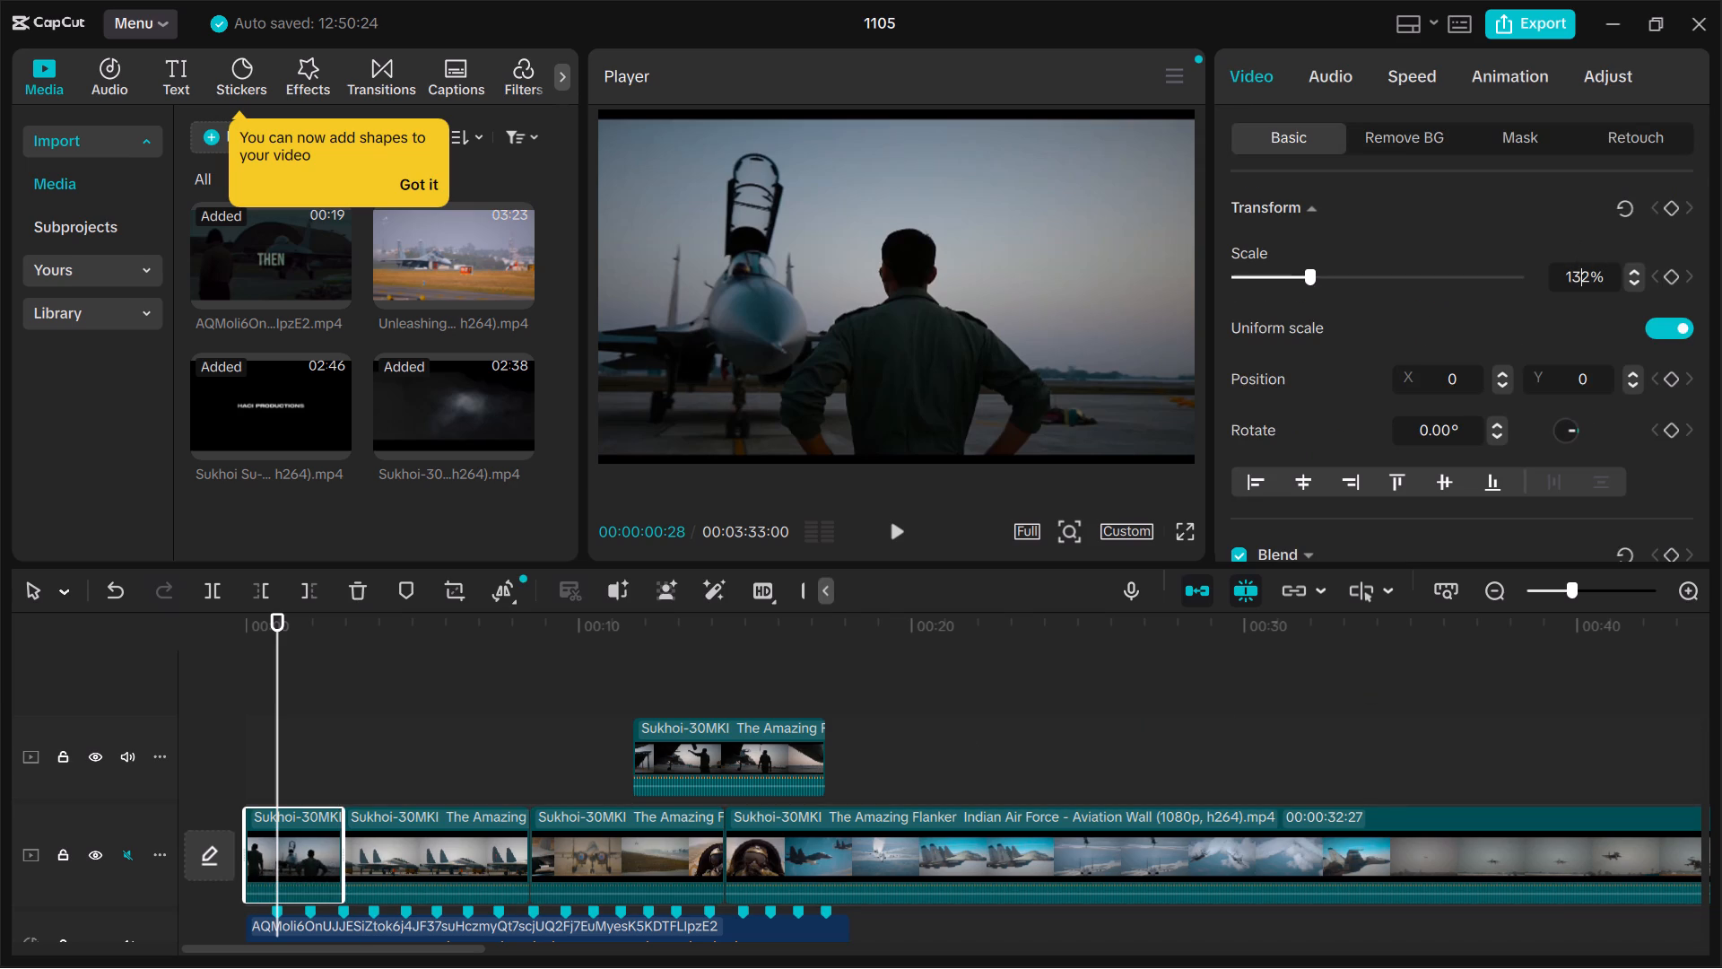
key("BackSpace")
key("Right")
key("BackSpace")
type("00")
left_click(1437, 642)
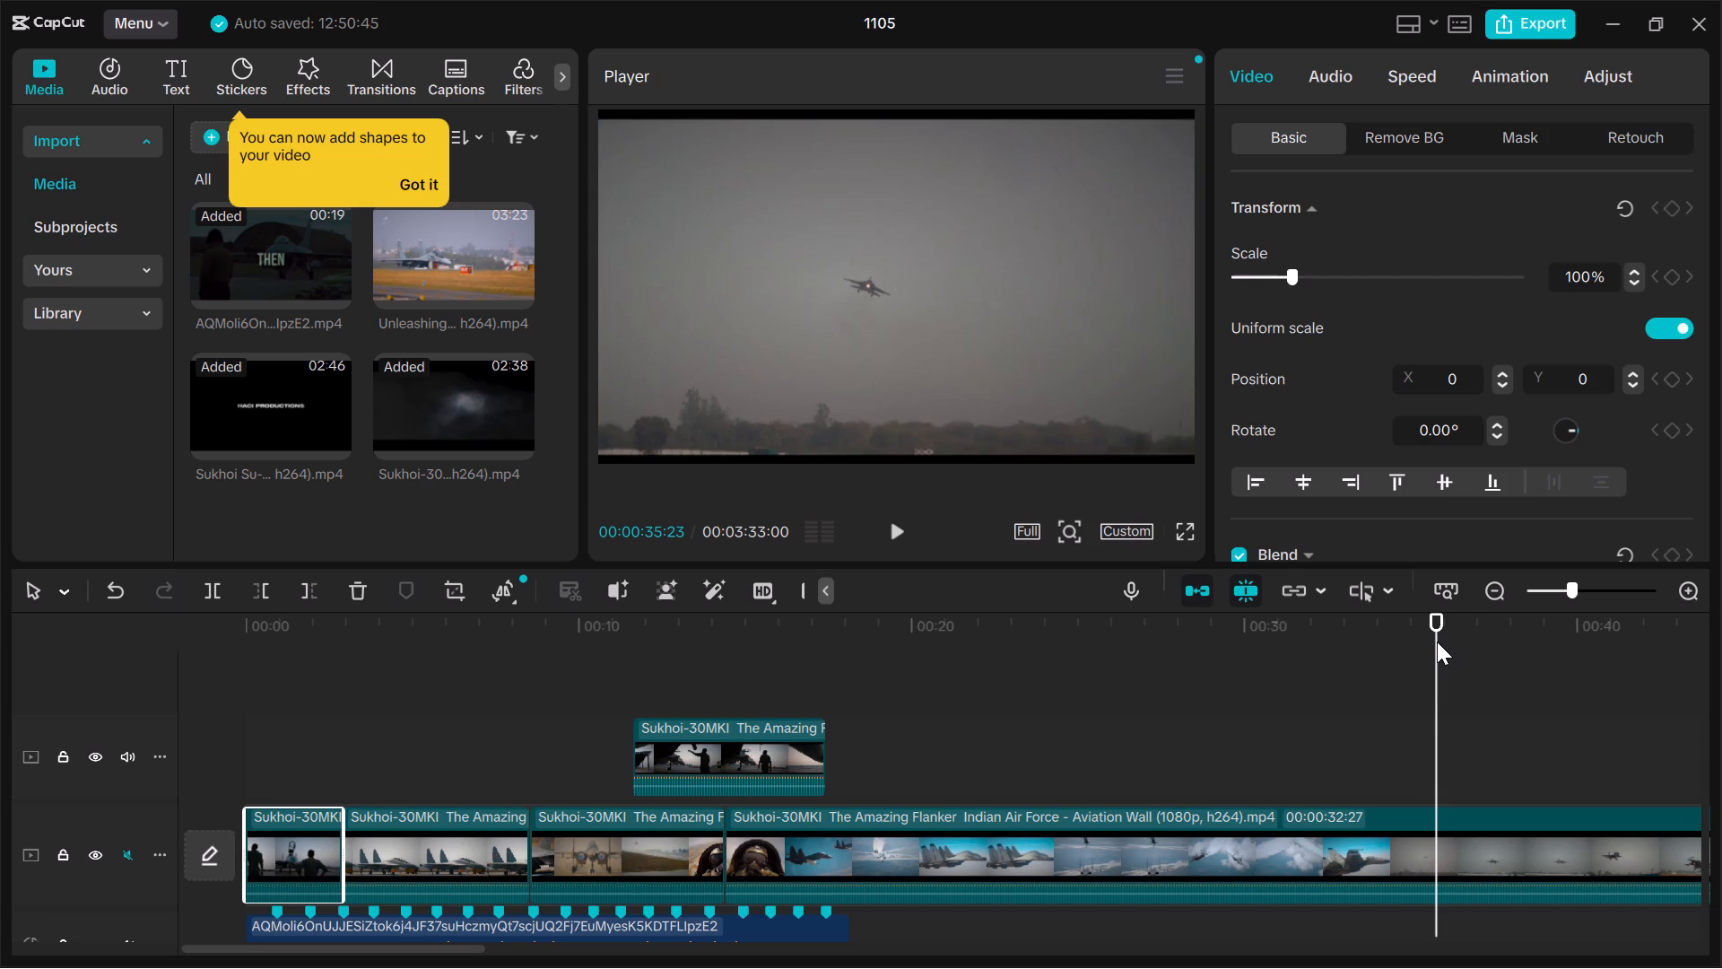
Compare how the opening pilot shot and the aerial jet footage of the fourth main-track clip fill the frame.
left_click(256, 748)
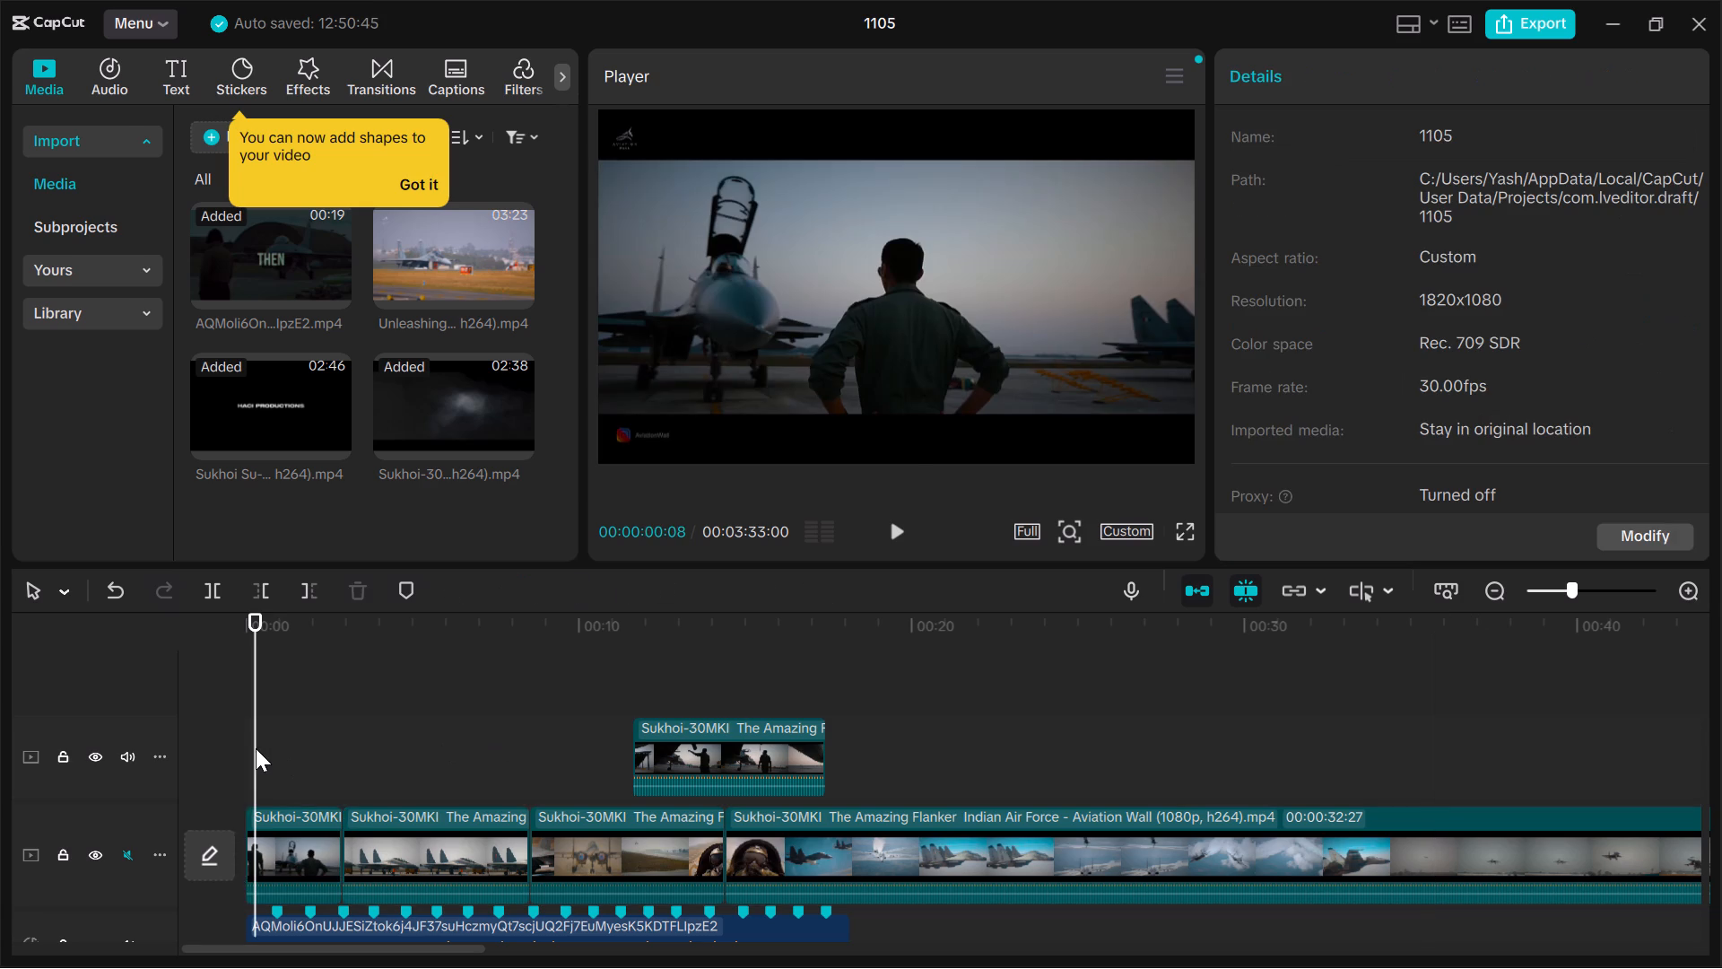
left_click(1151, 733)
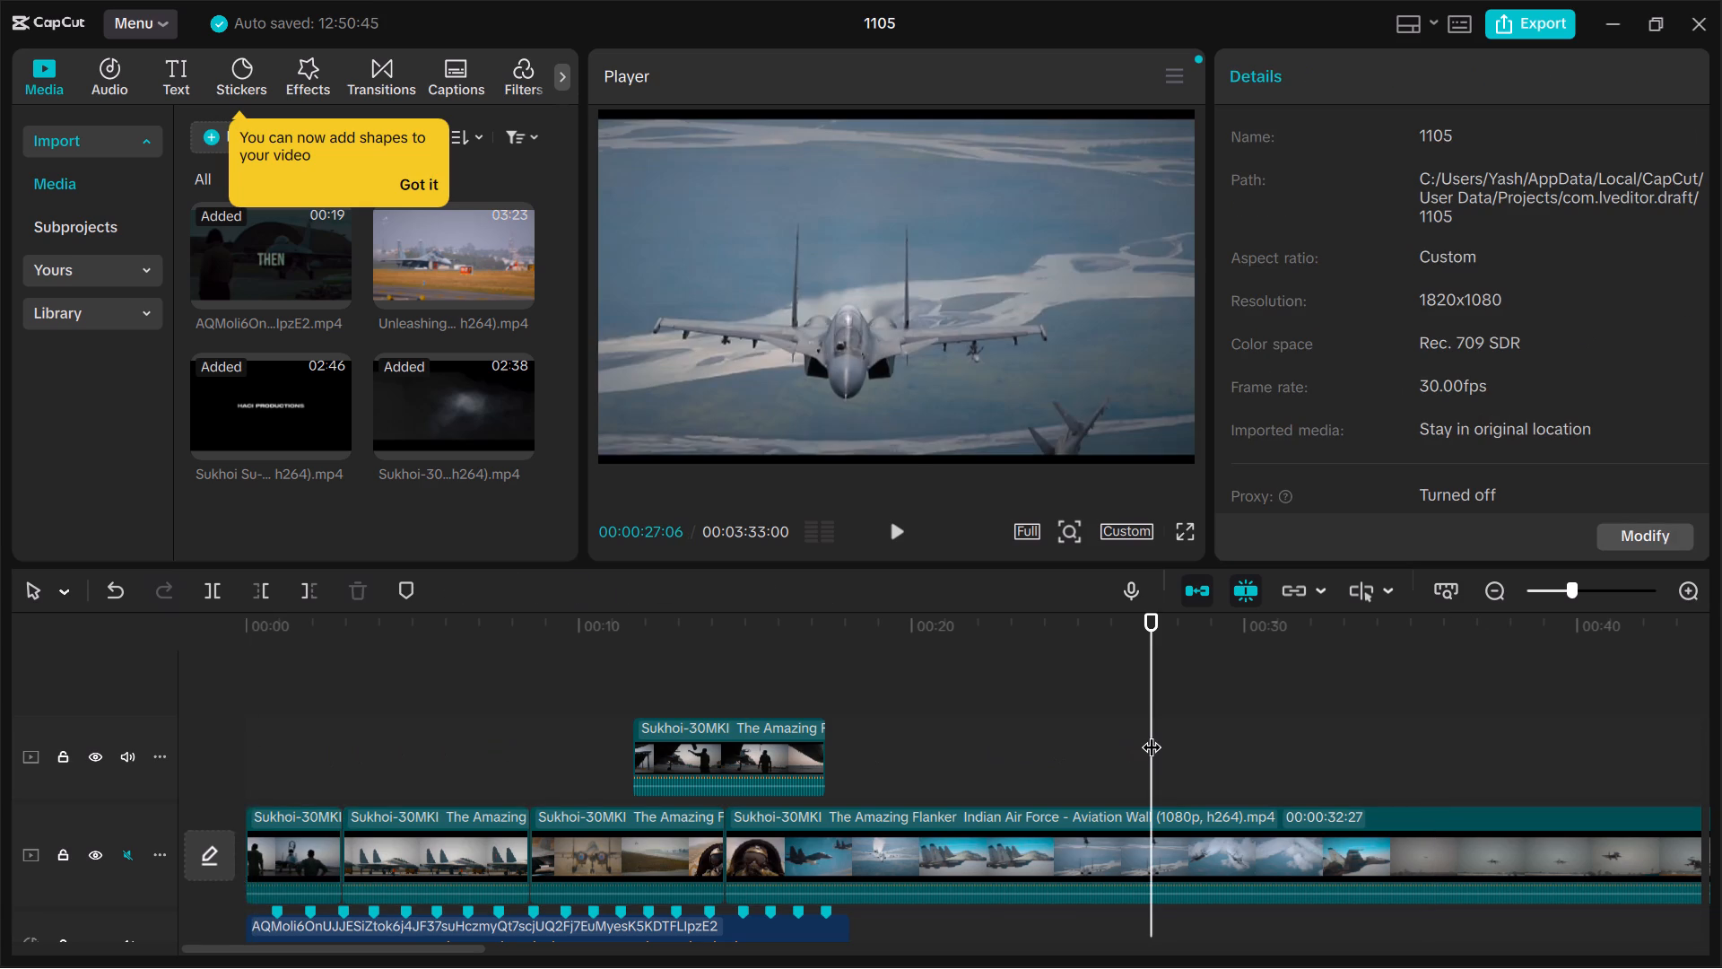
Set the player's preview quality to High with the opening pilot shot in view.
left_click(1166, 841)
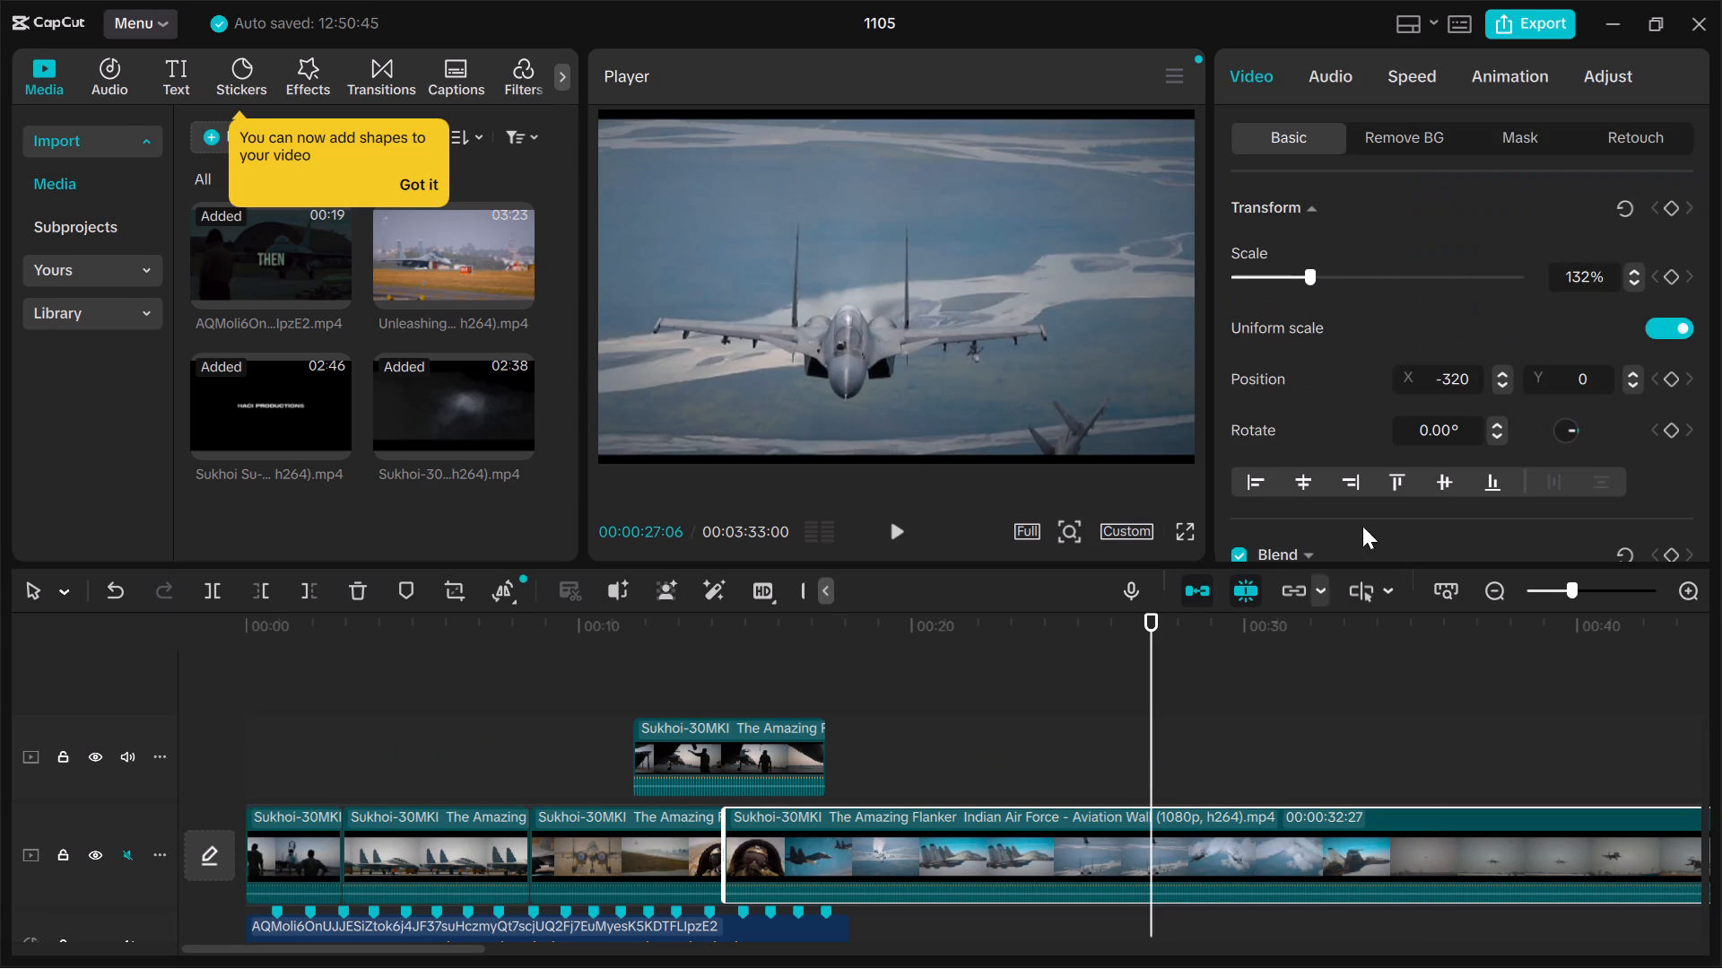
left_click(284, 737)
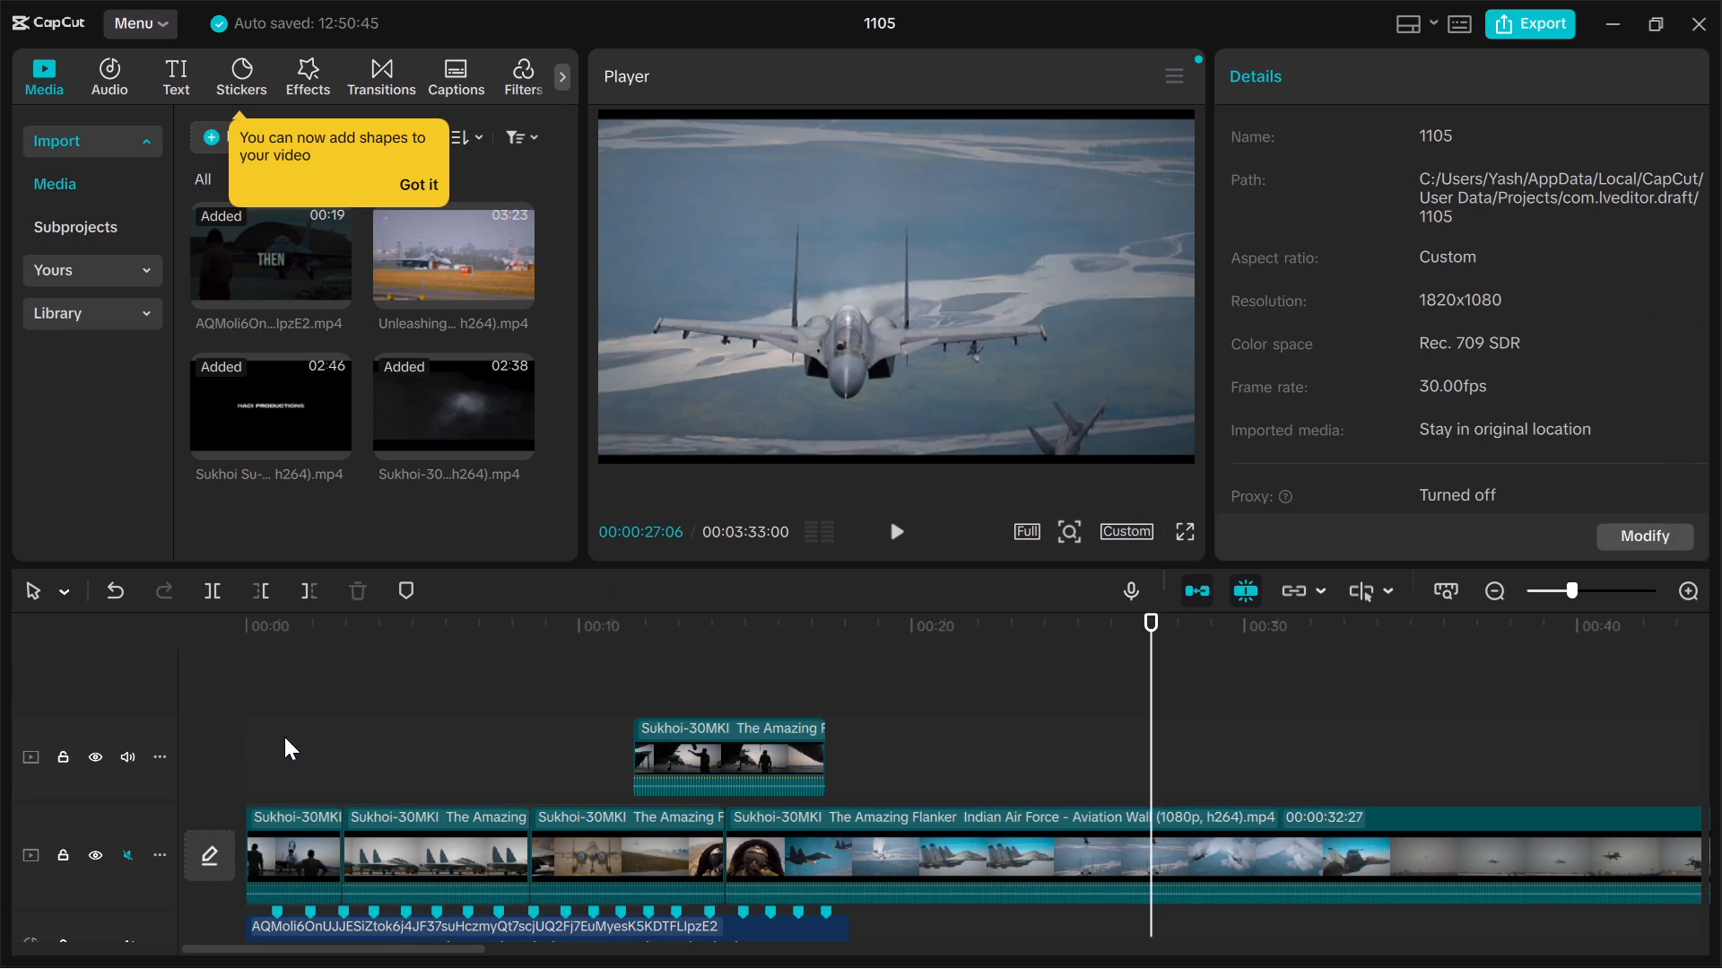
left_click(1125, 521)
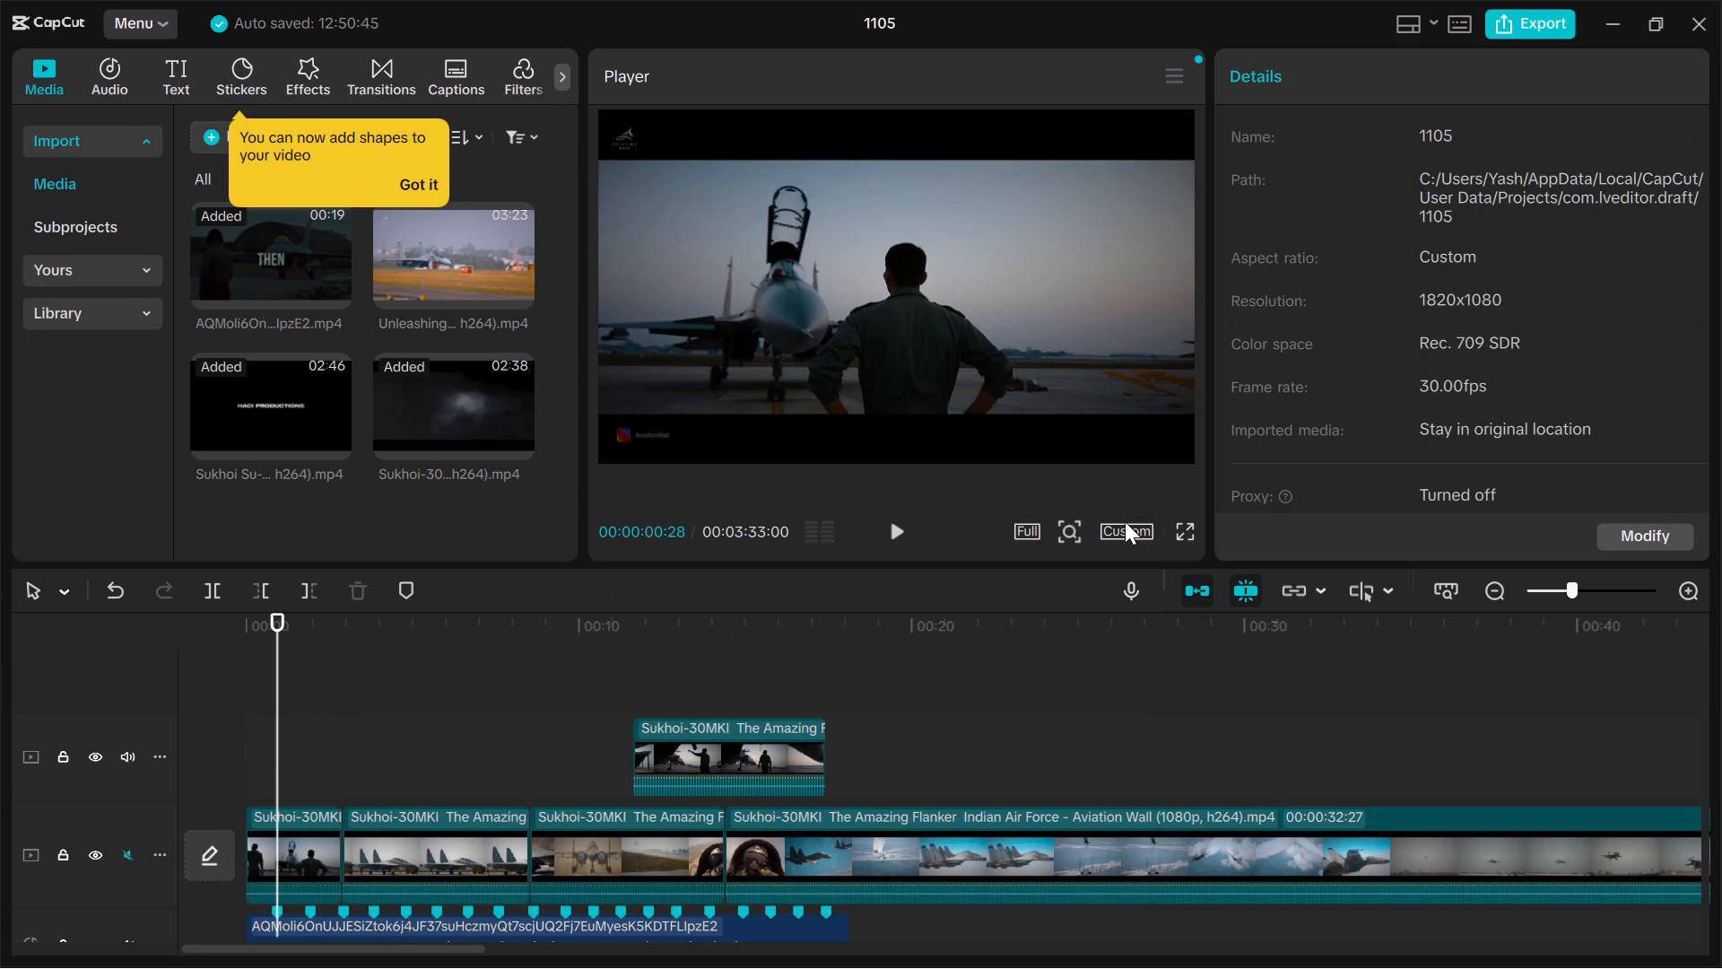
left_click(1022, 532)
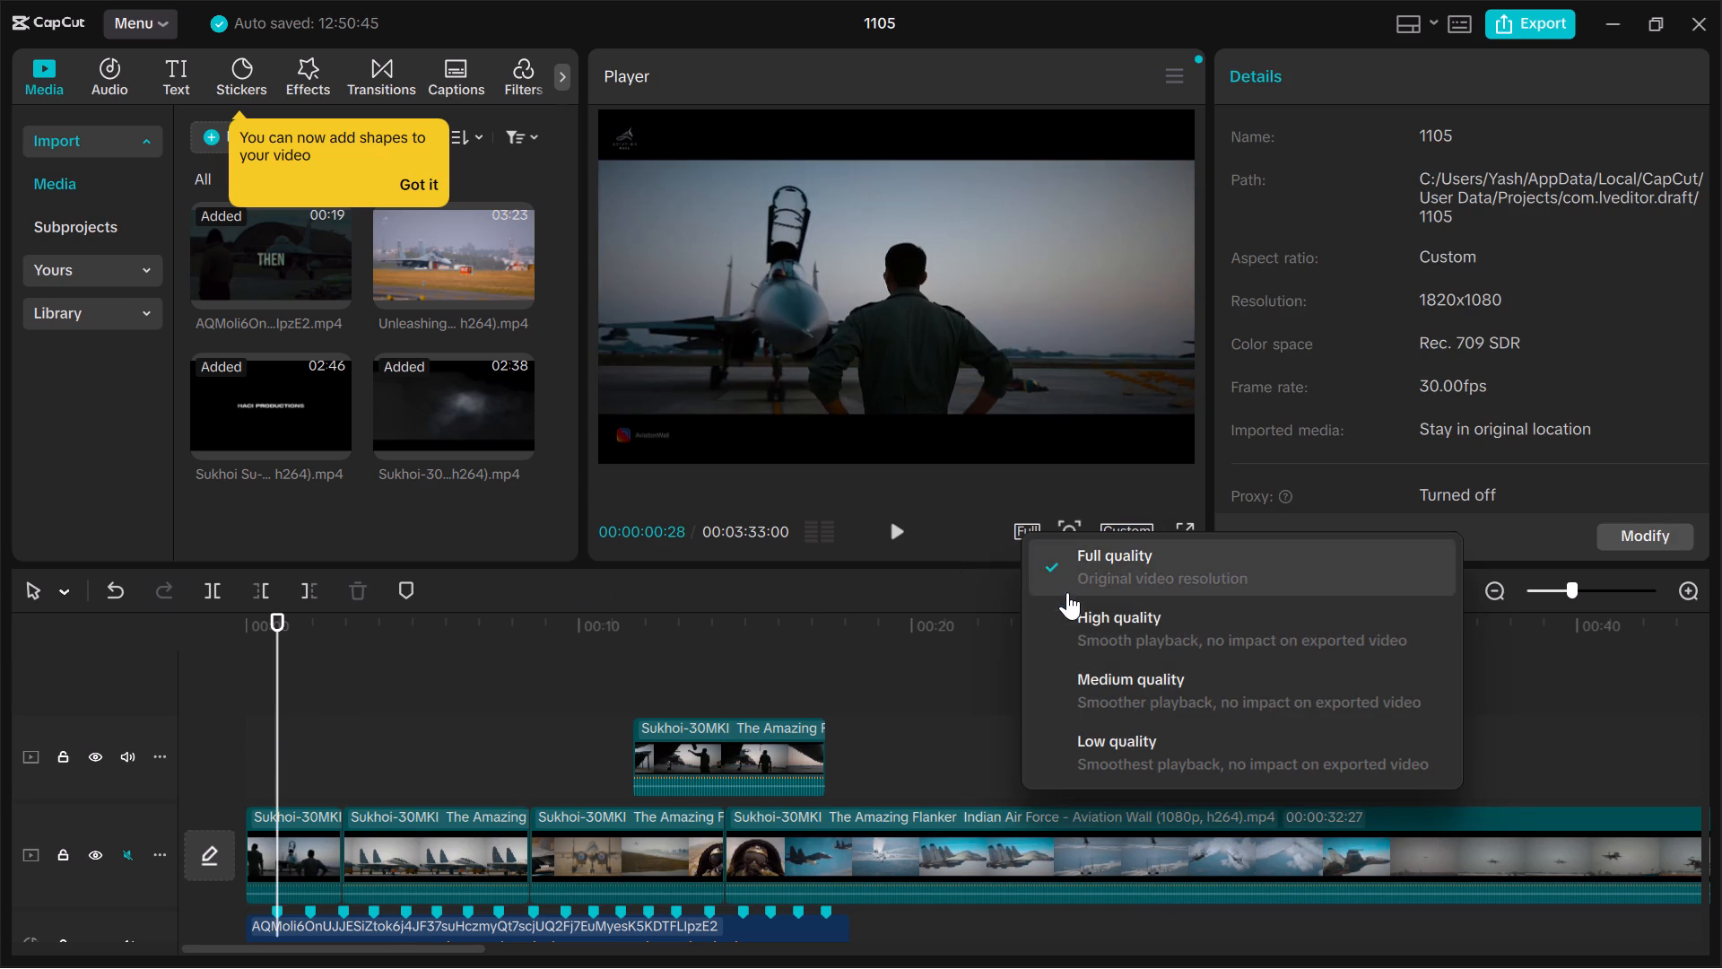
left_click(1071, 613)
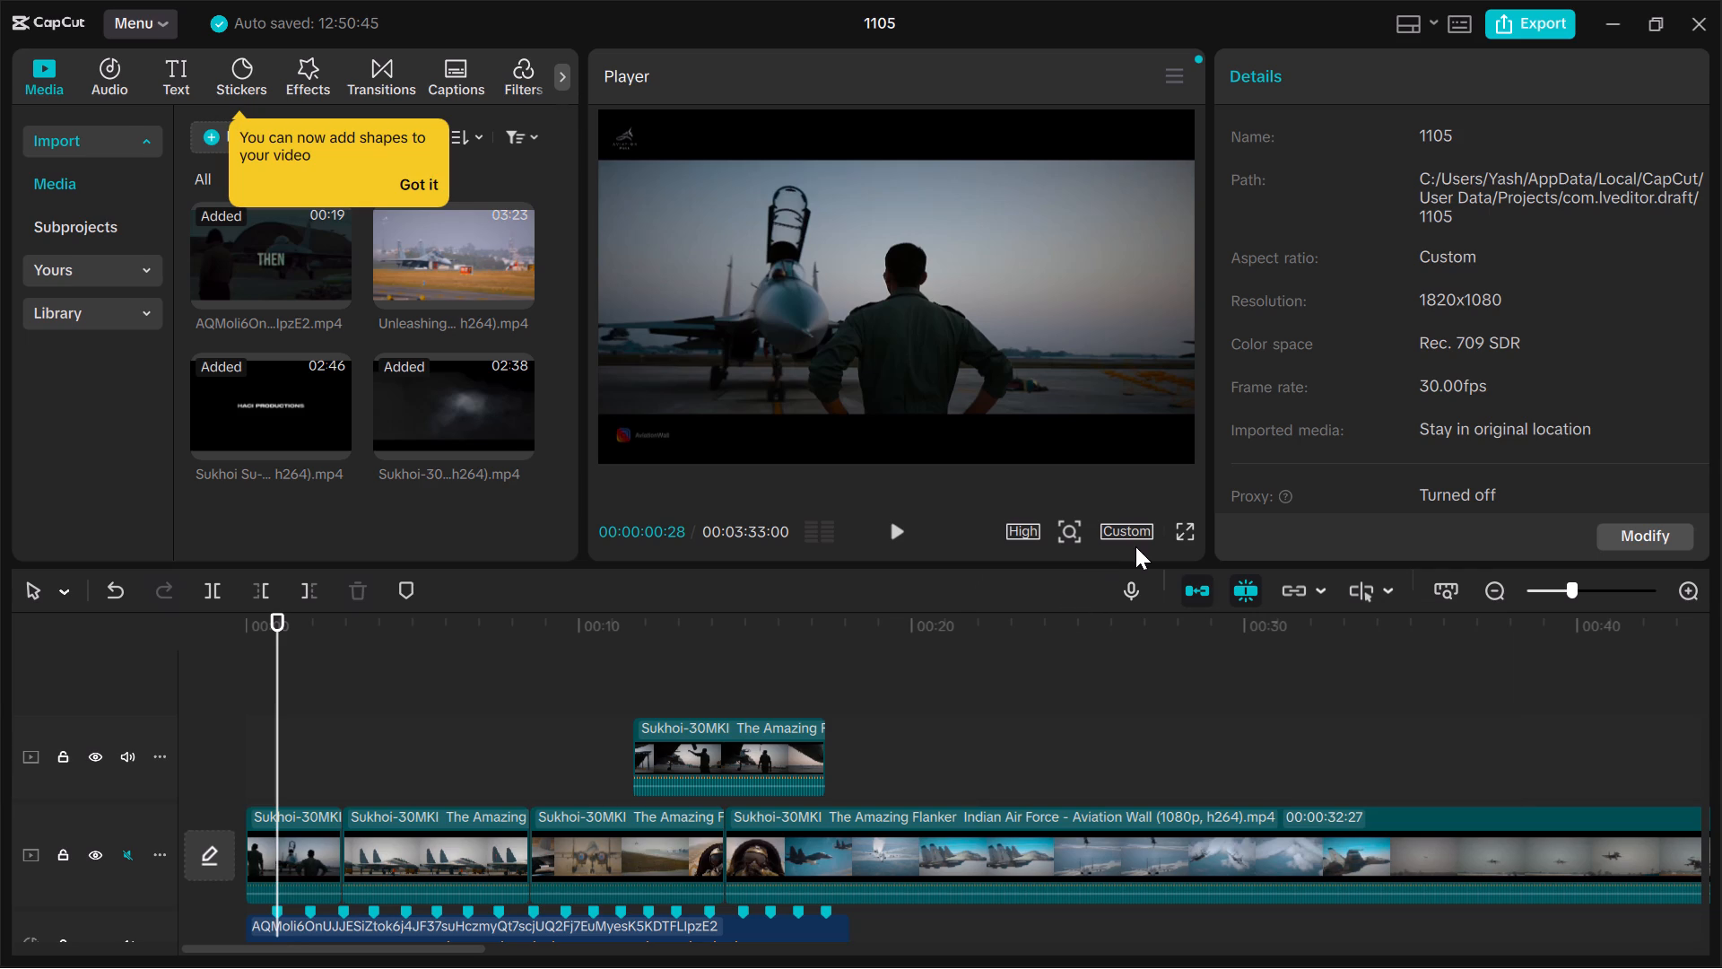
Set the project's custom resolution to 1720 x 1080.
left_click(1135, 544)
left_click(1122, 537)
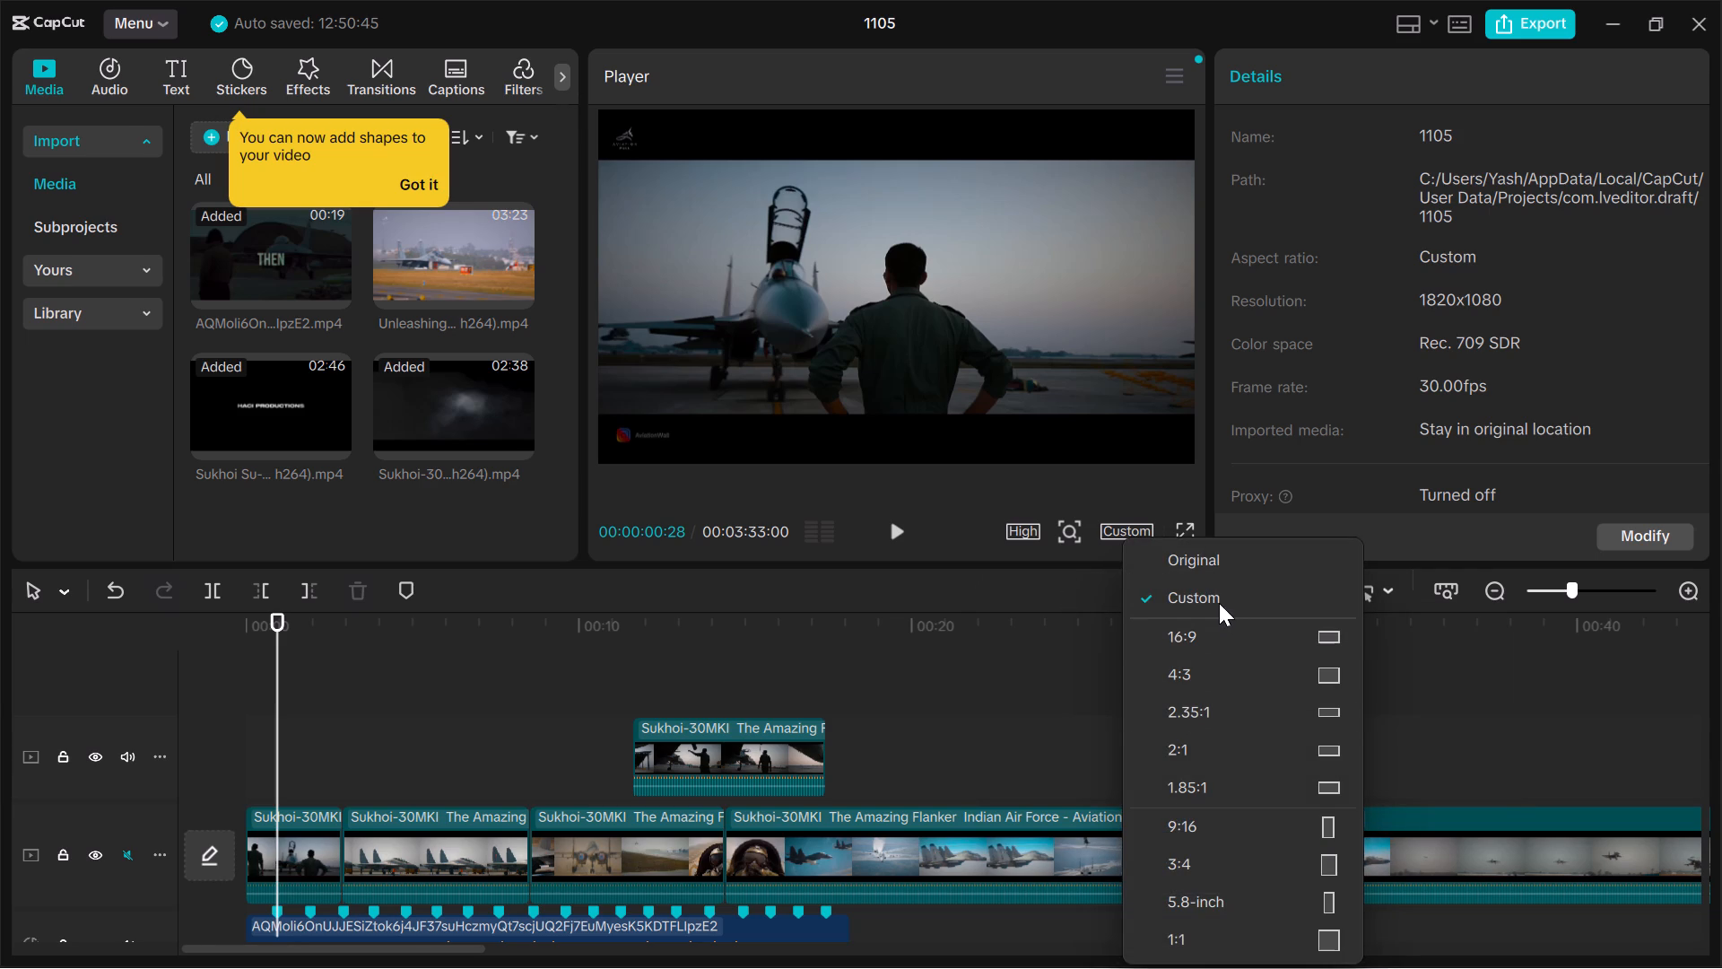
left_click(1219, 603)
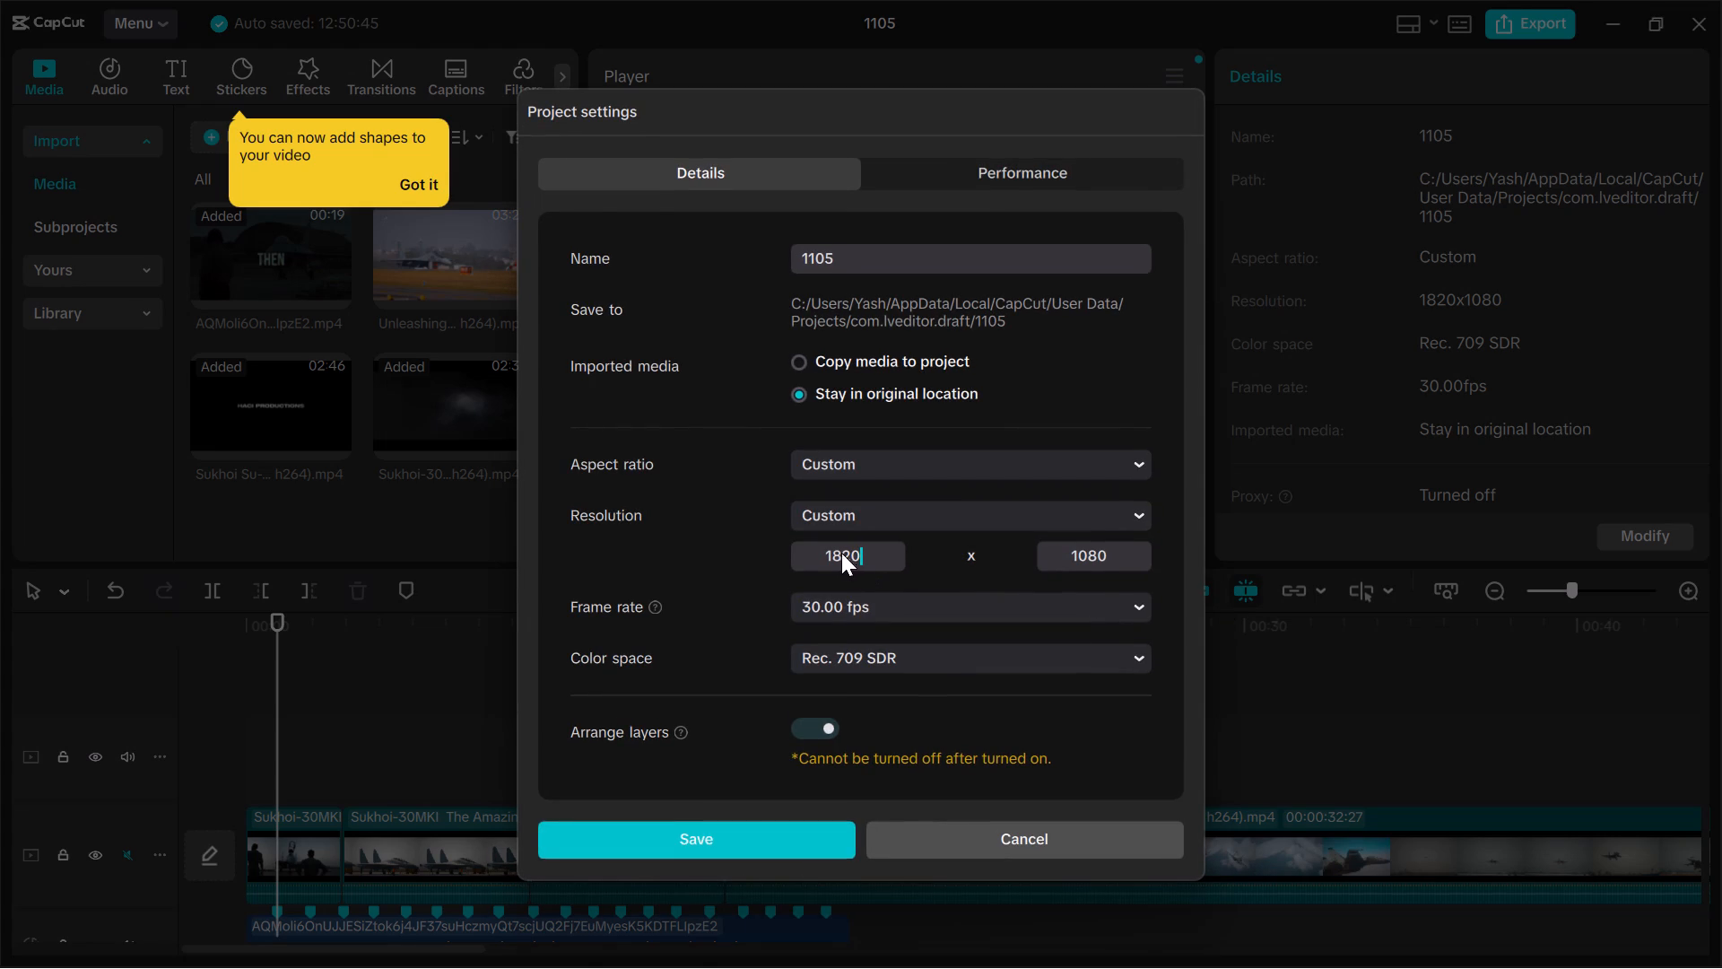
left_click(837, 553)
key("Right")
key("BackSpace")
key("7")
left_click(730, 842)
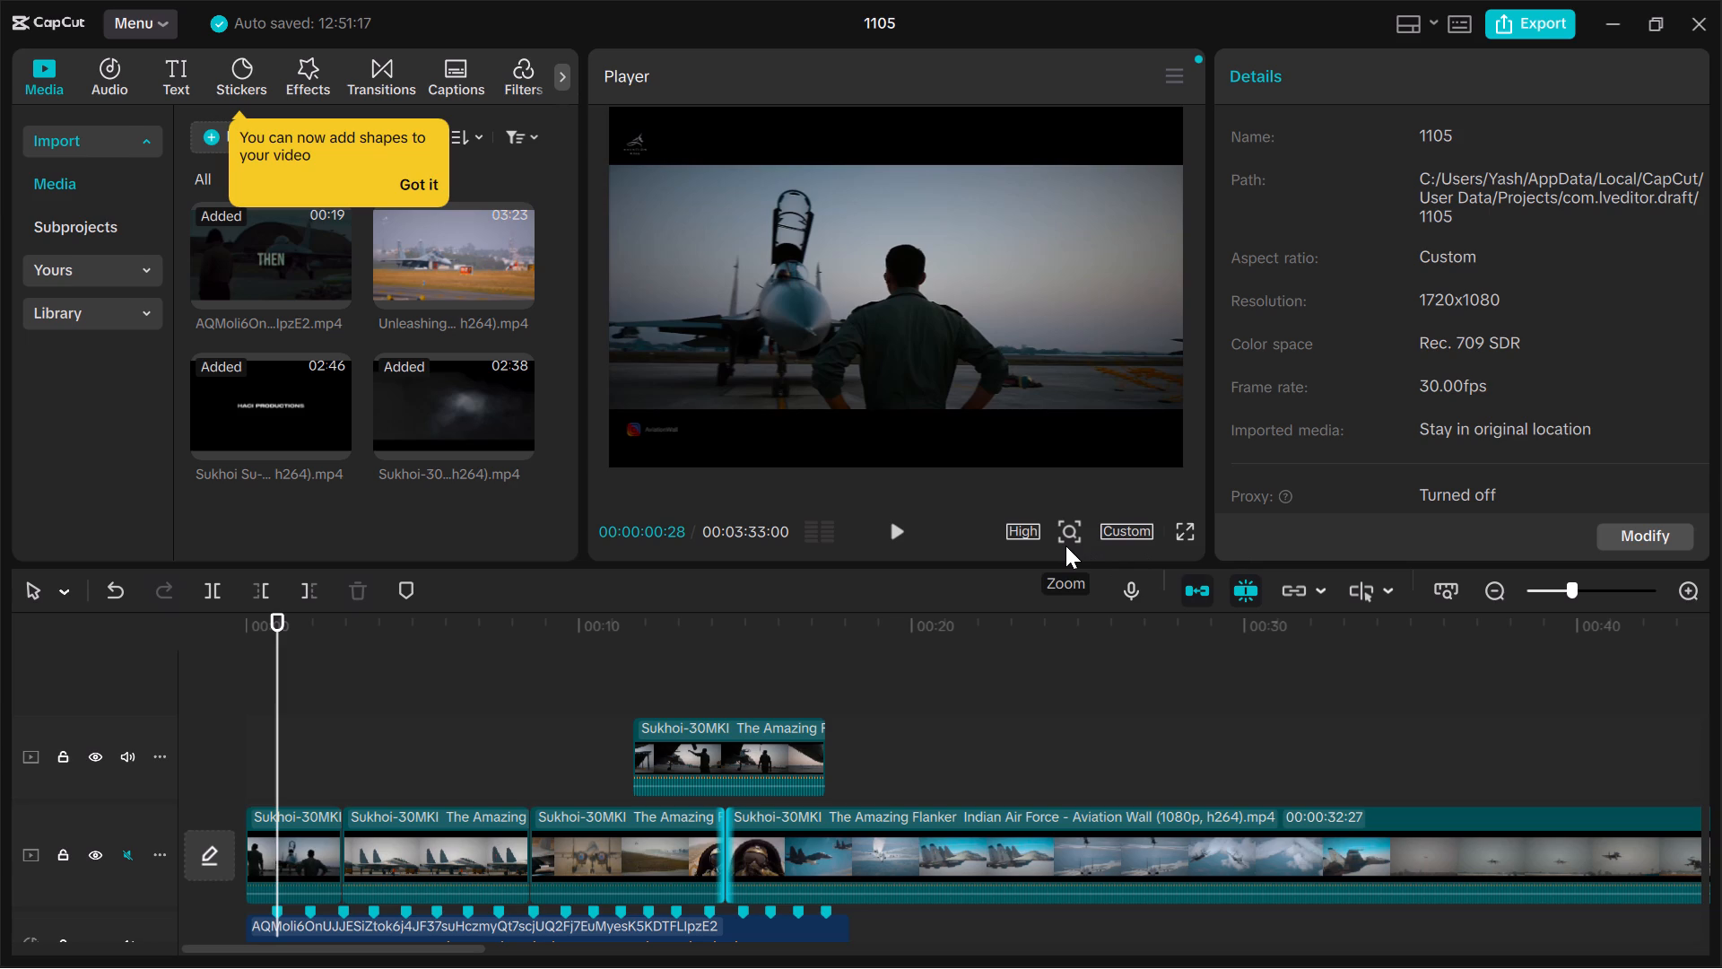
Set the project's custom resolution to 1920 x 980.
left_click(1130, 535)
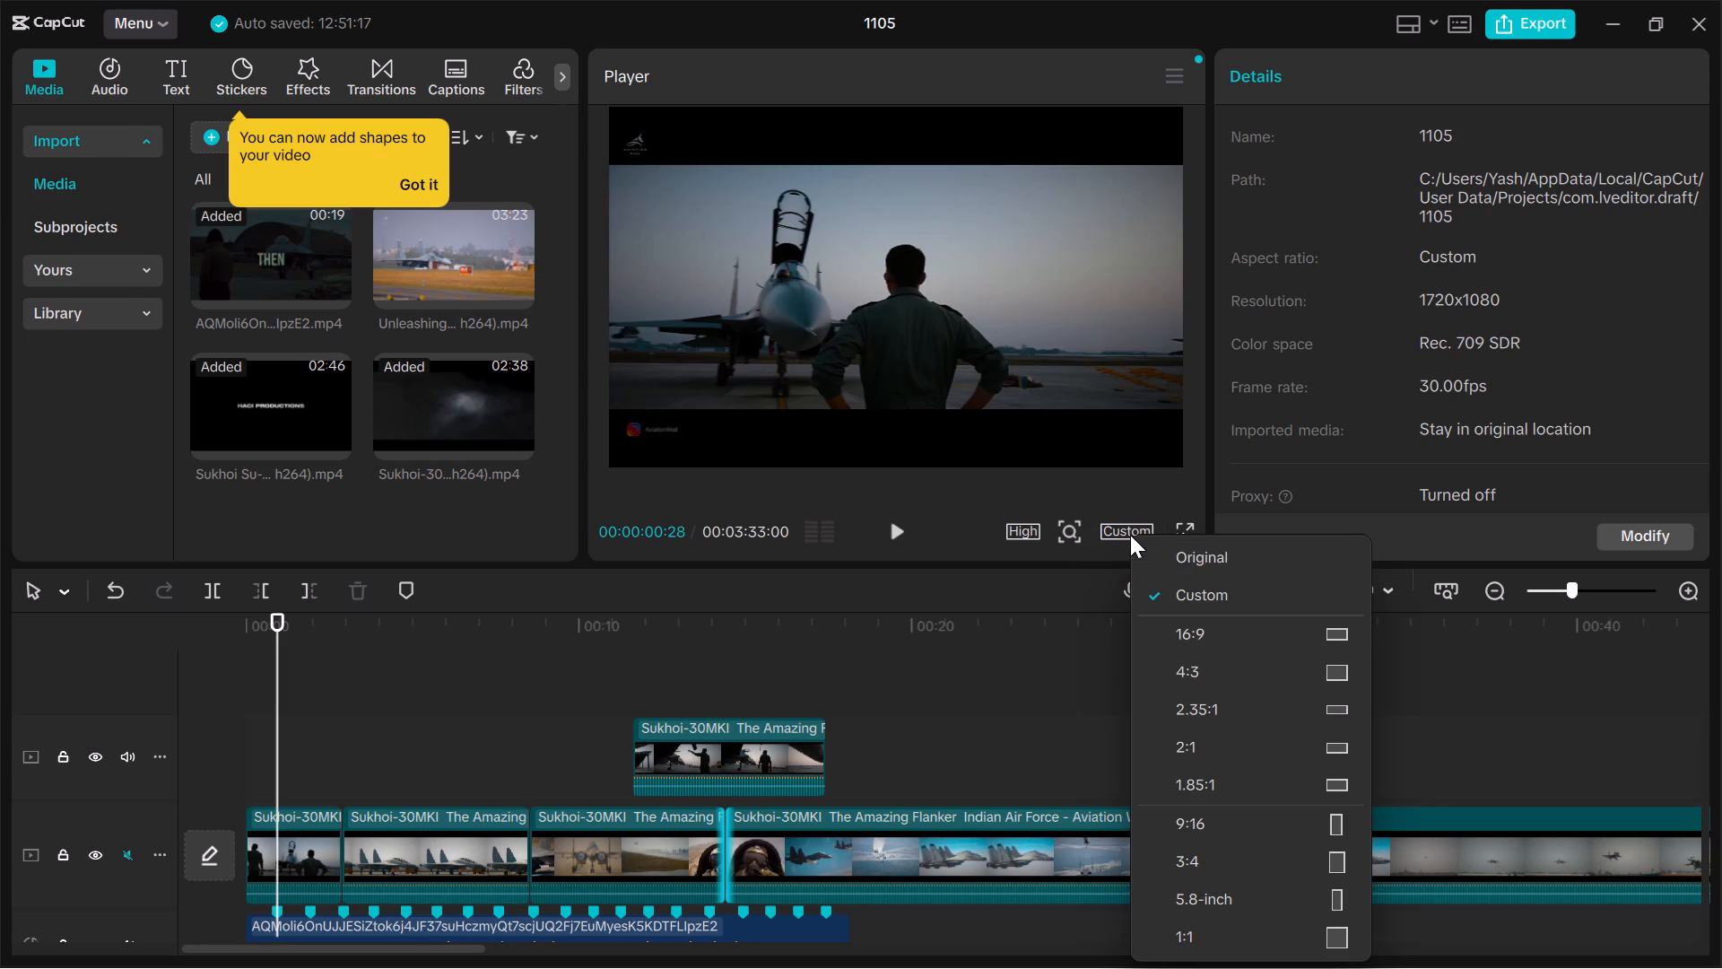
left_click(1184, 600)
left_click(843, 558)
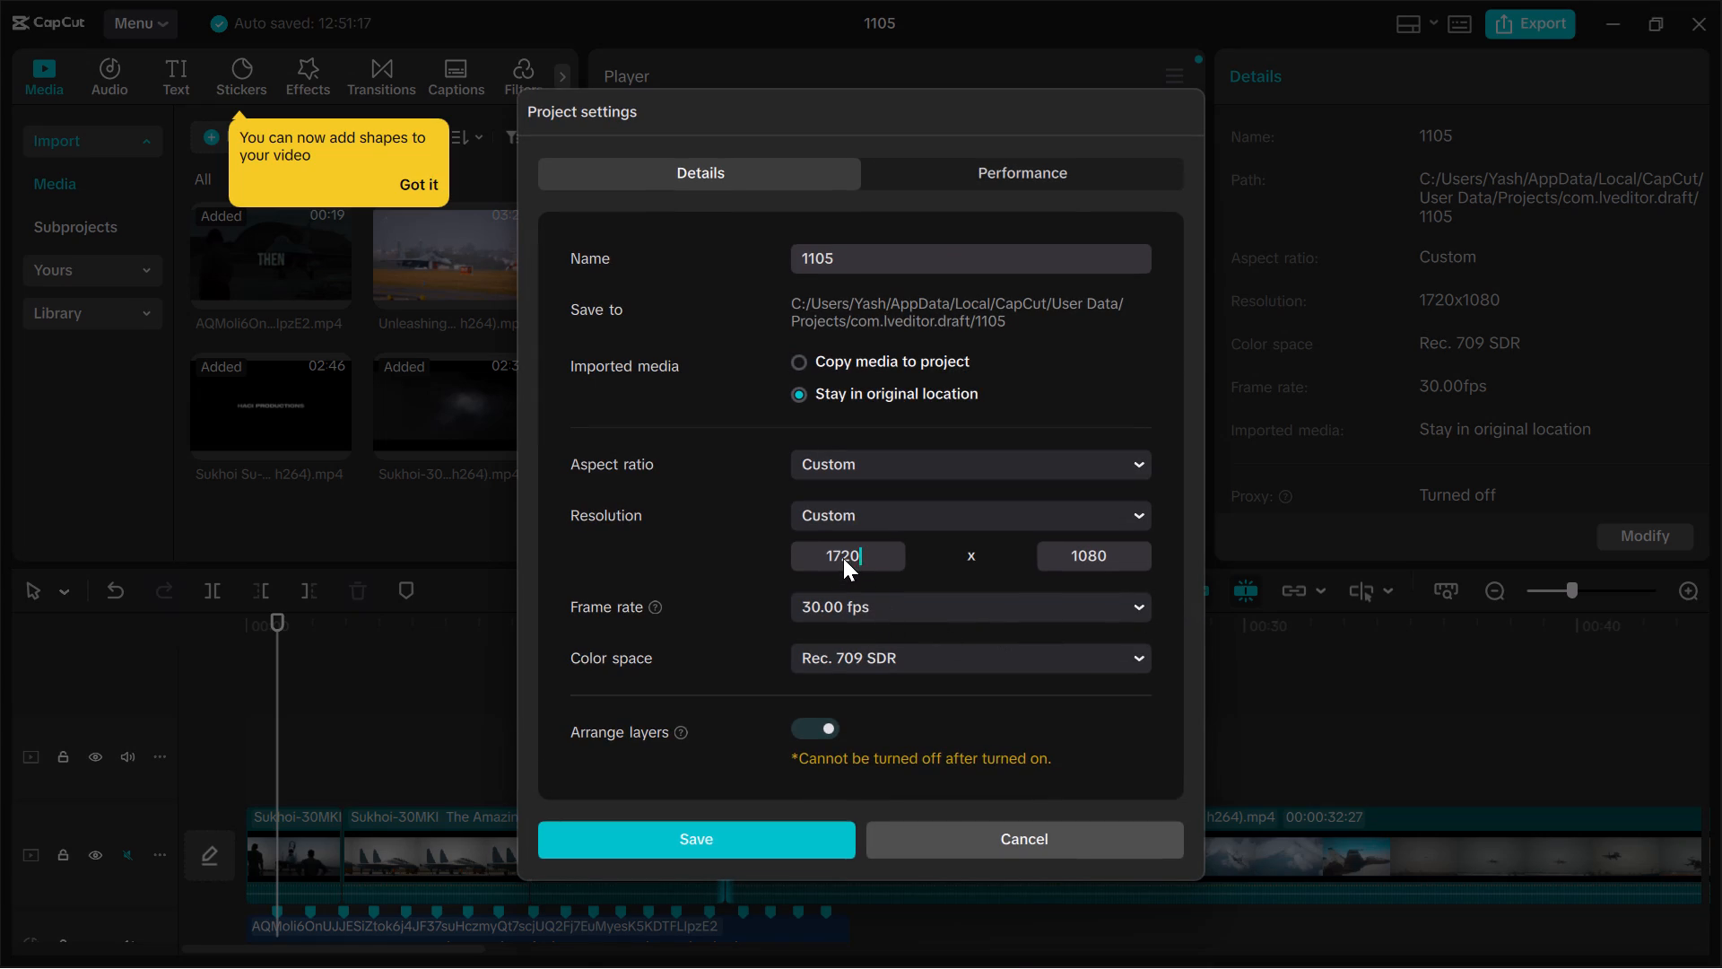
key("BackSpace")
key("9")
left_click(1087, 557)
key("BackSpace")
key("BackSpace")
key("9")
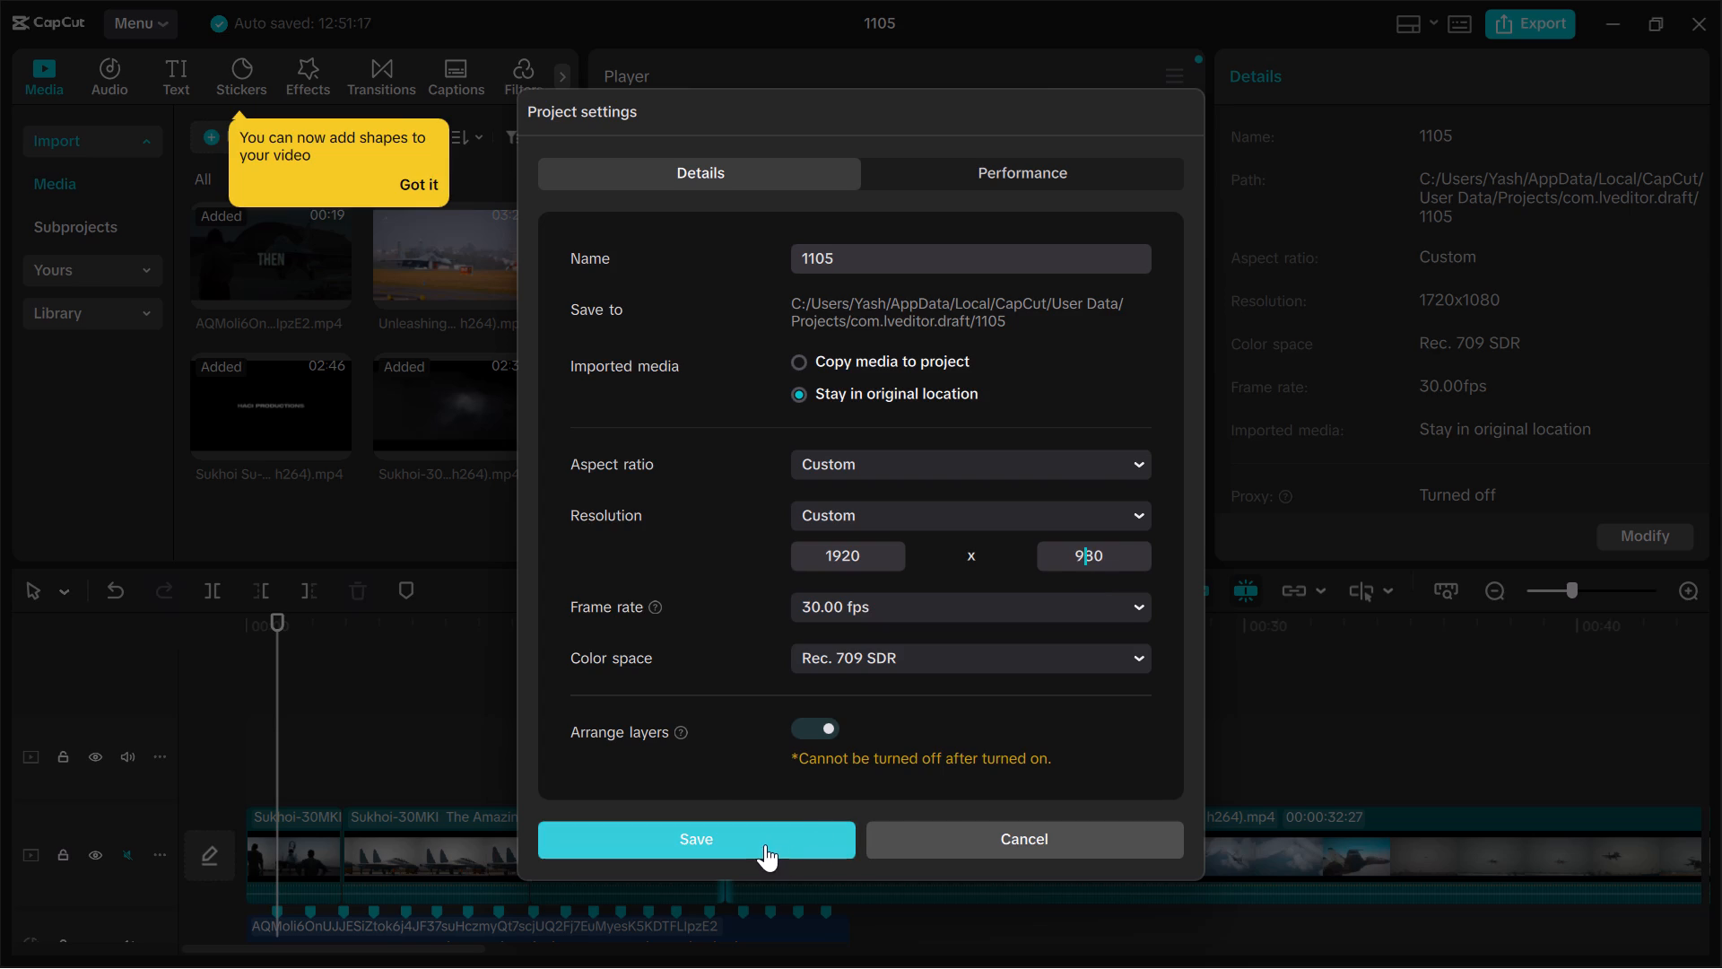
left_click(765, 844)
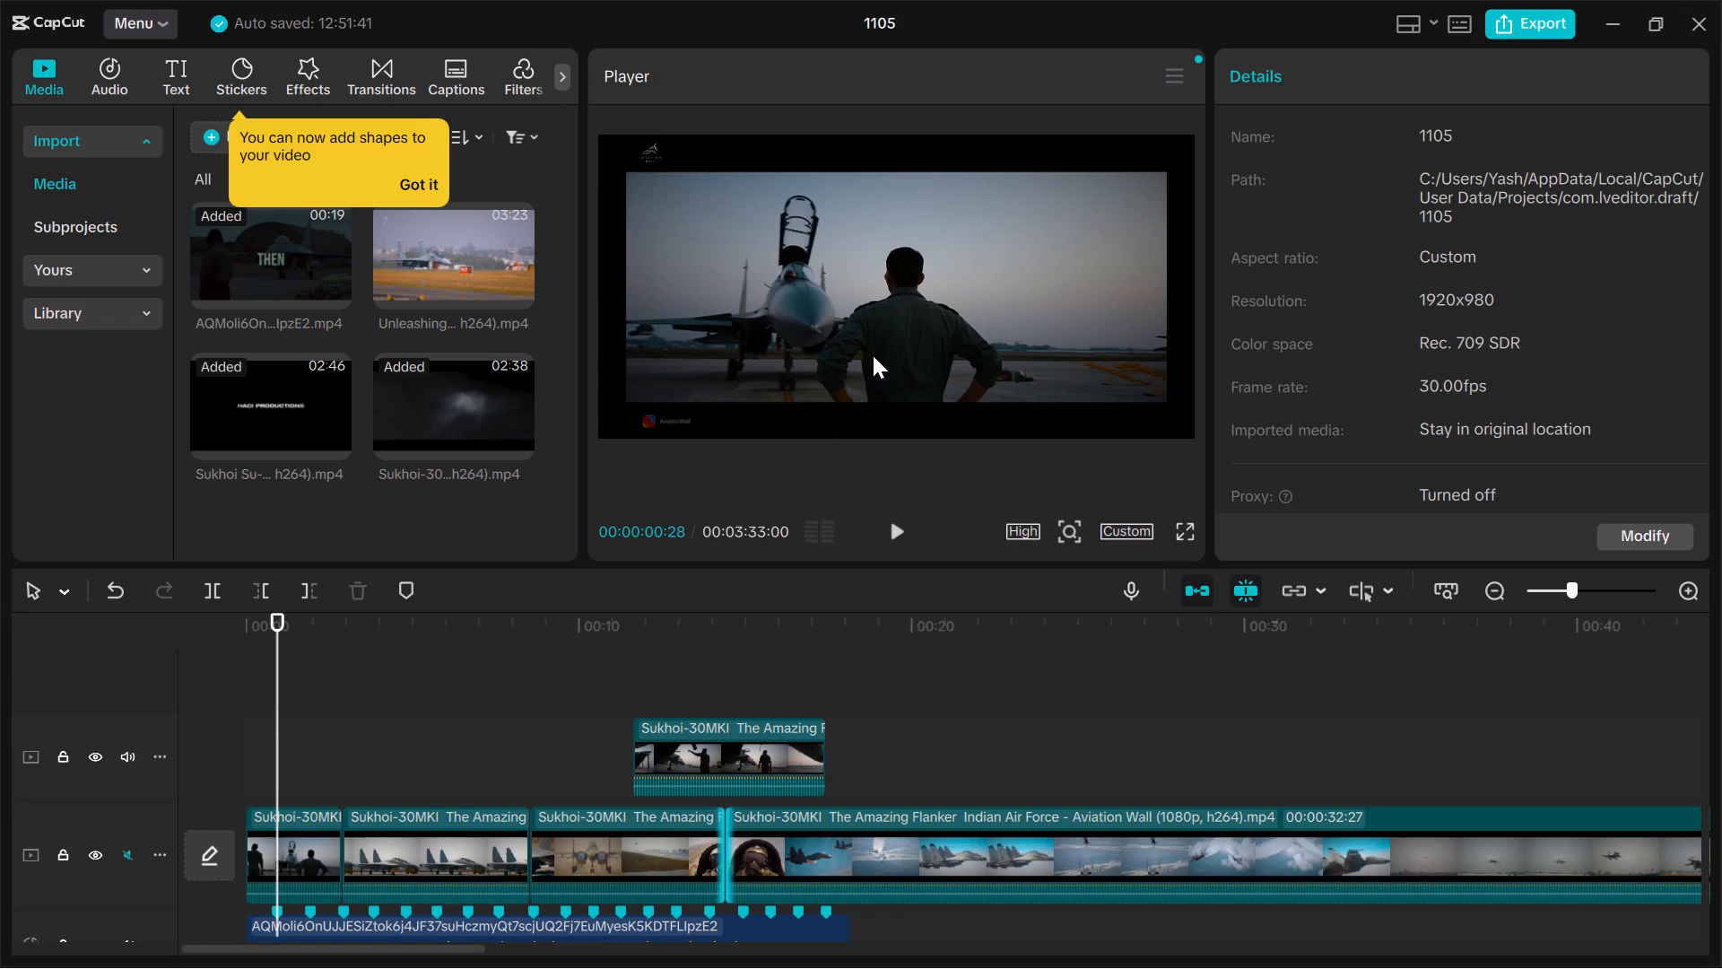
Increase the scale of the first clip on the main track to 111%.
left_click(295, 849)
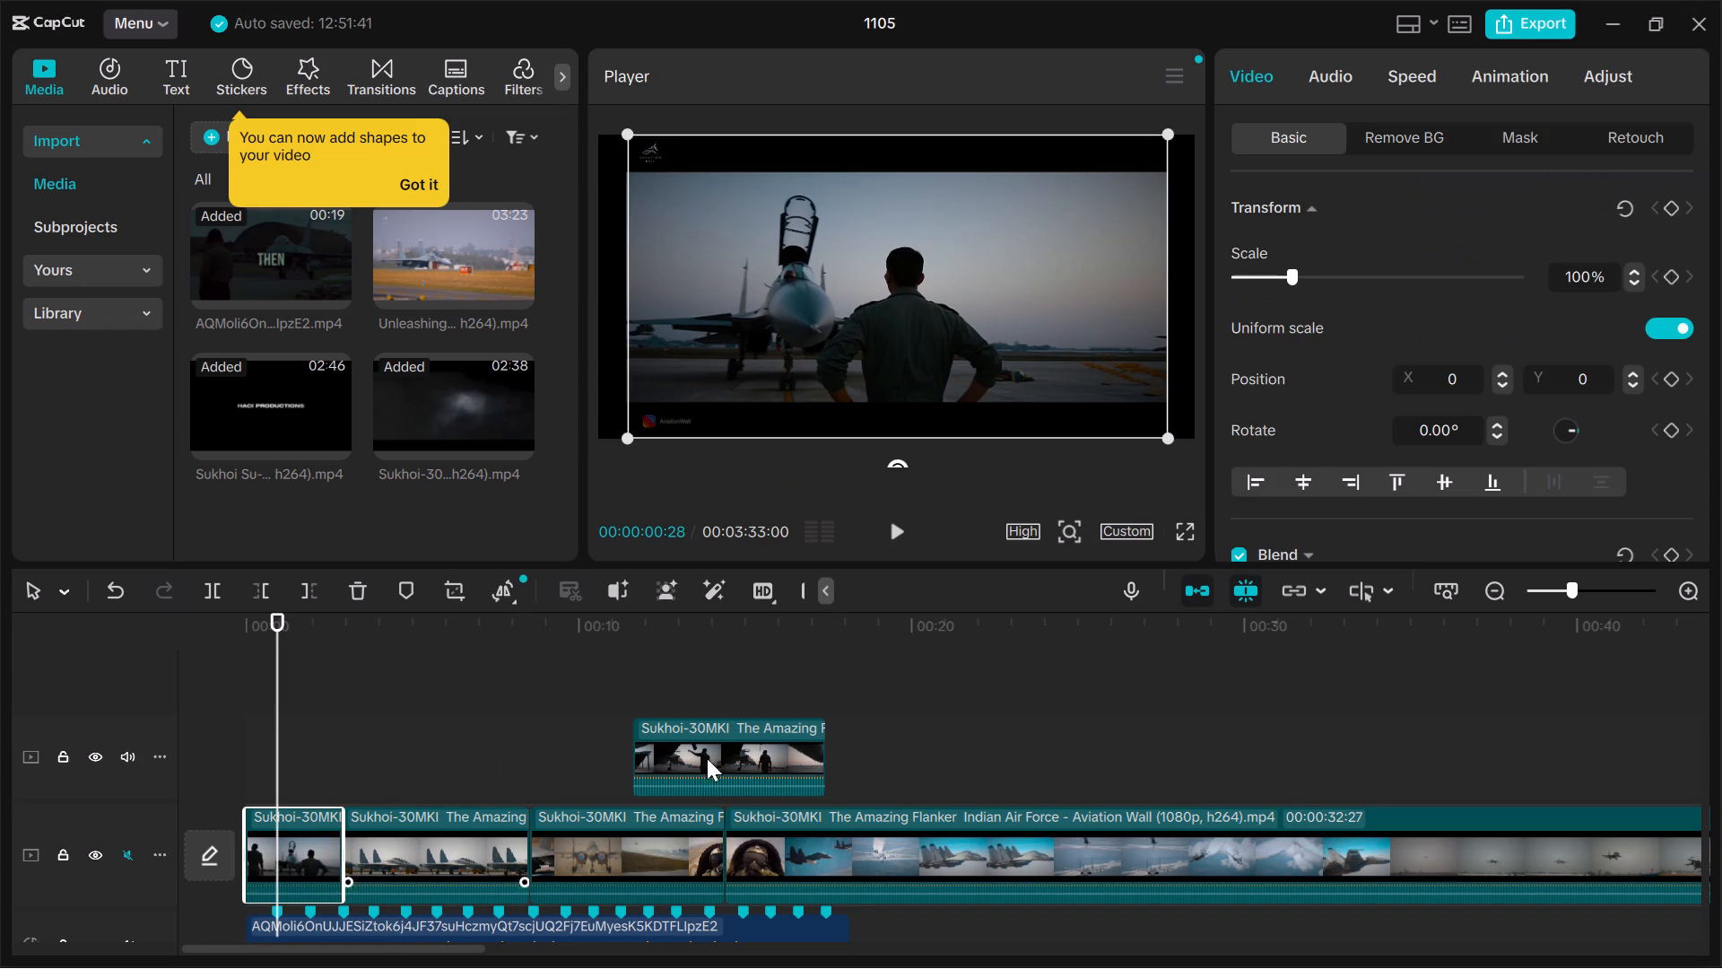
left_click(1637, 273)
left_click(1637, 273)
left_click(1637, 273)
left_click(1637, 273)
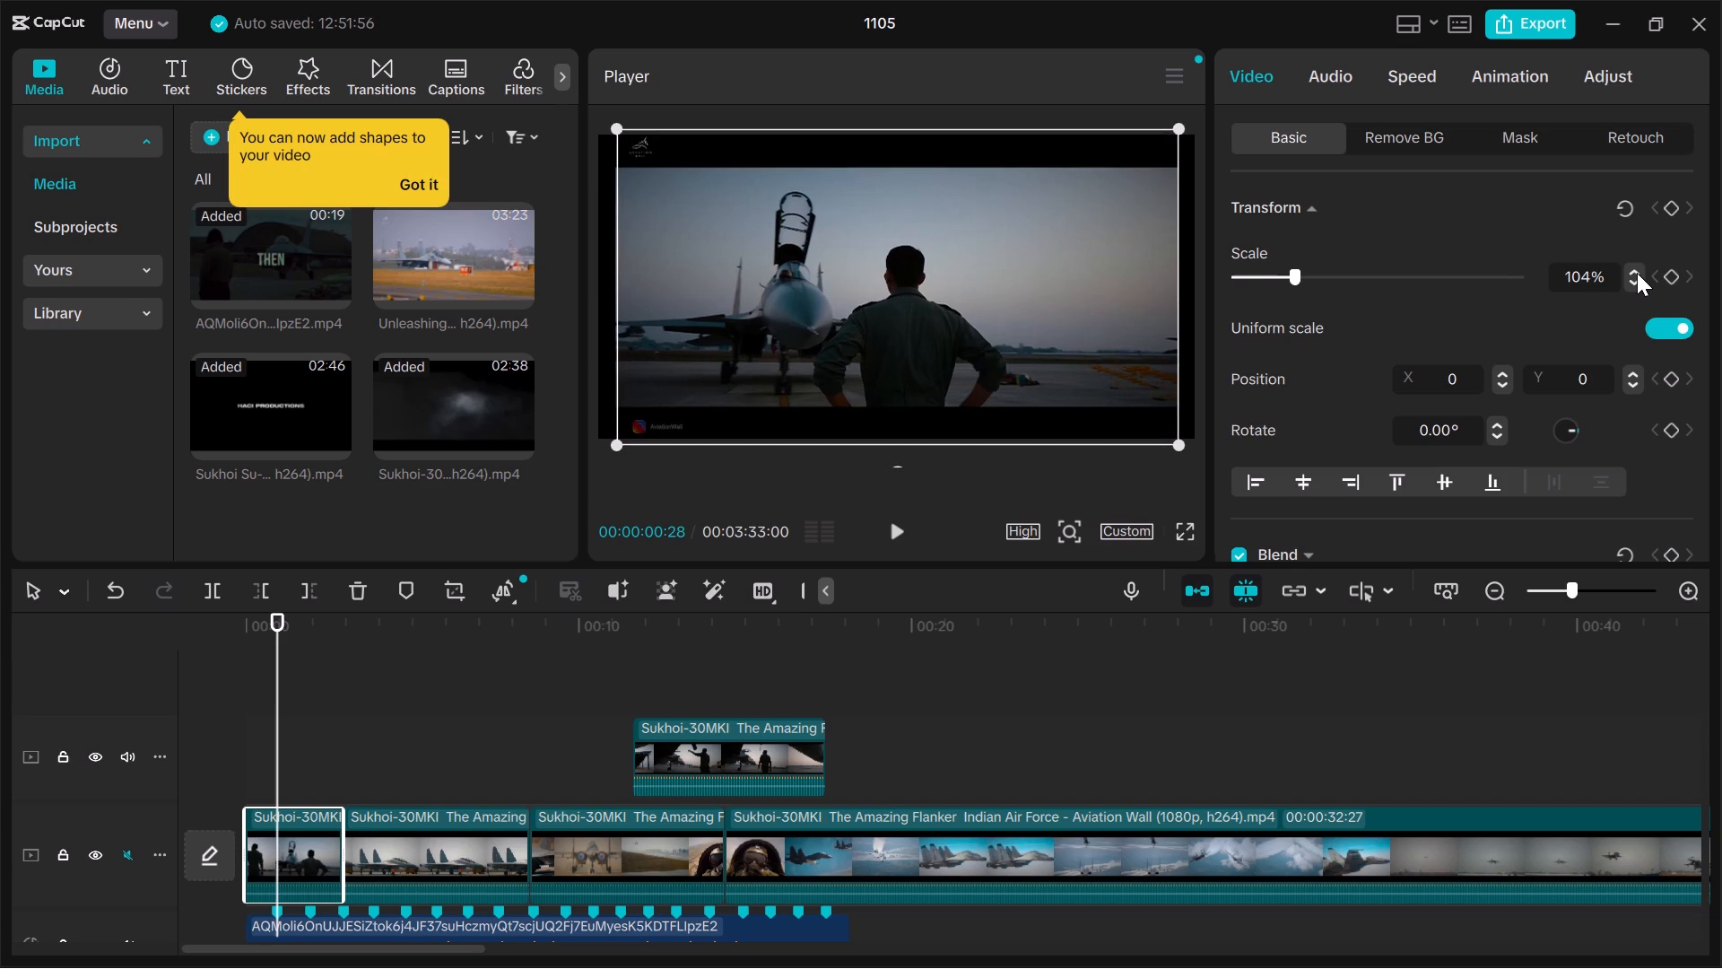
left_click(1637, 273)
left_click(1637, 273)
left_click(1637, 273)
left_click(1637, 273)
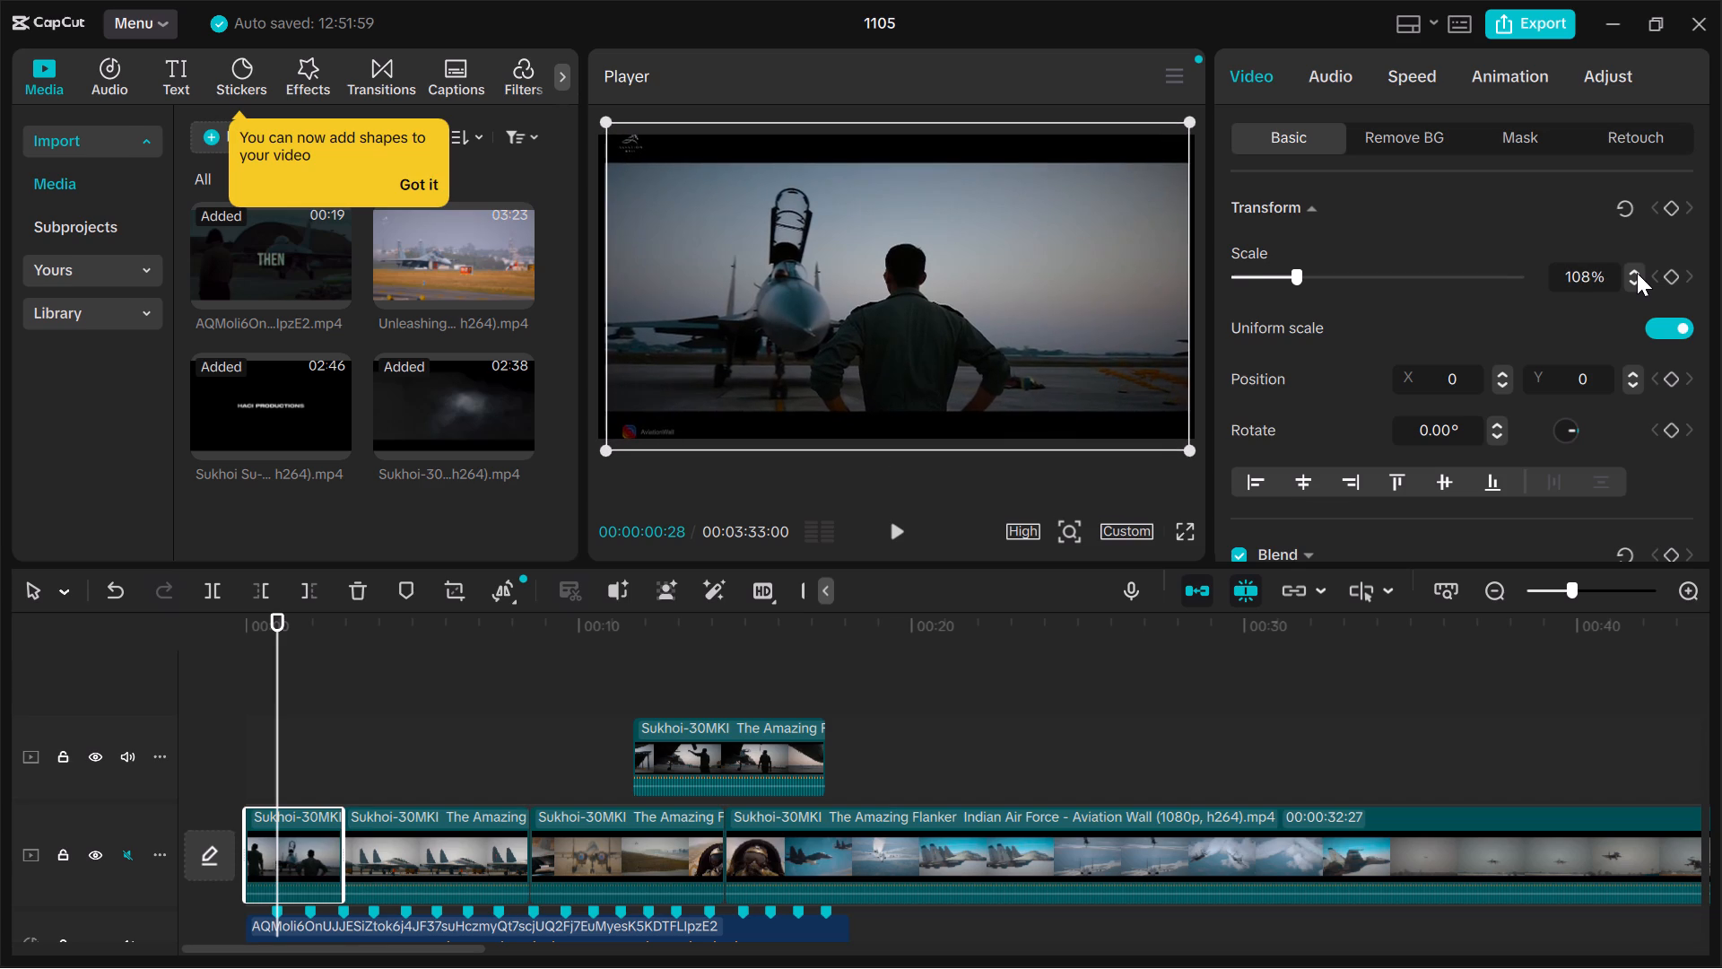
left_click(1637, 273)
left_click(1637, 273)
left_click(1637, 273)
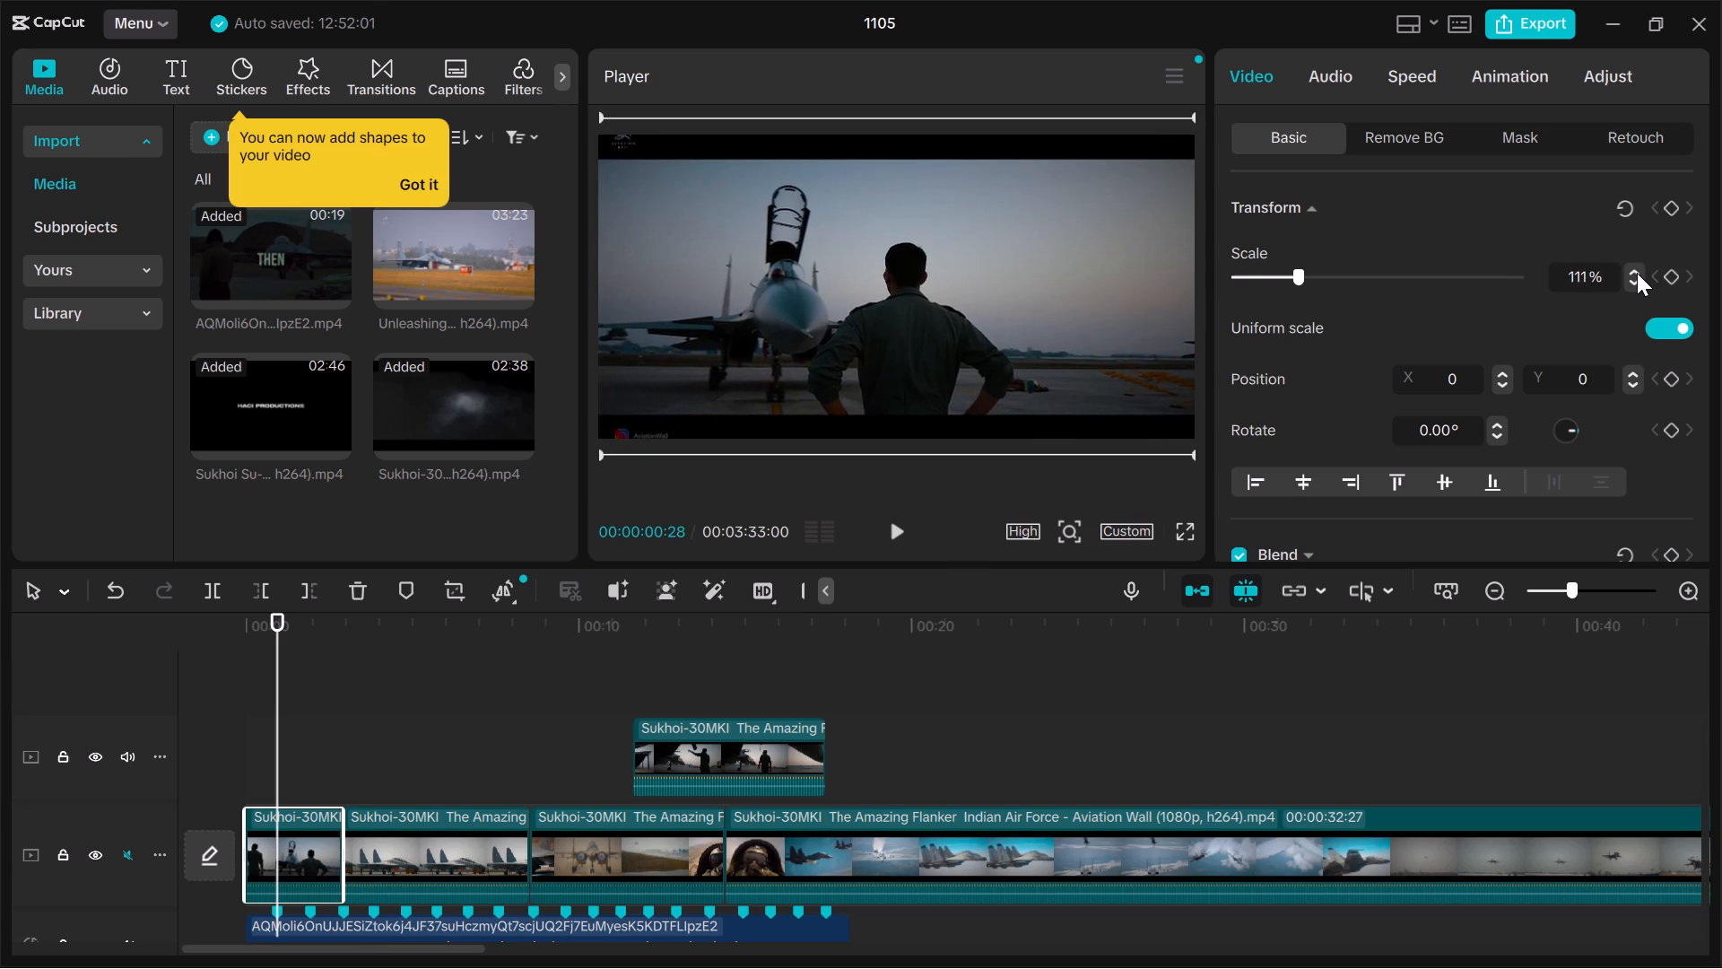
Reduce the project's custom resolution height to 880, keeping the width at 1920.
left_click(1135, 532)
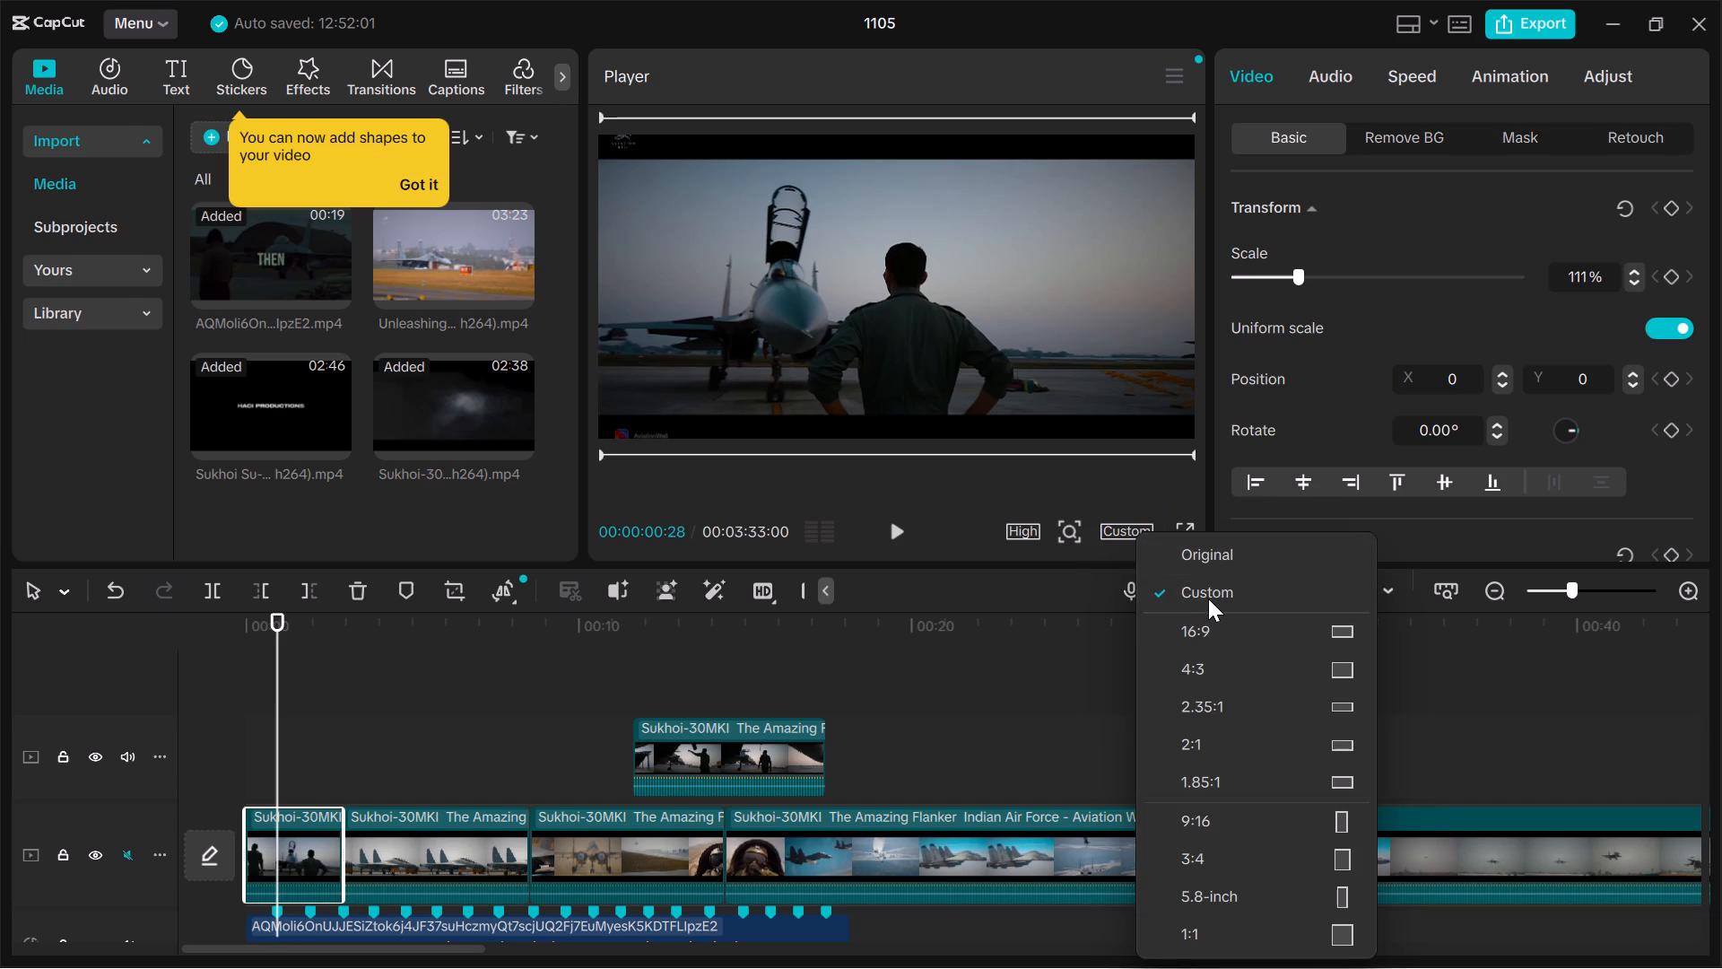
left_click(1208, 598)
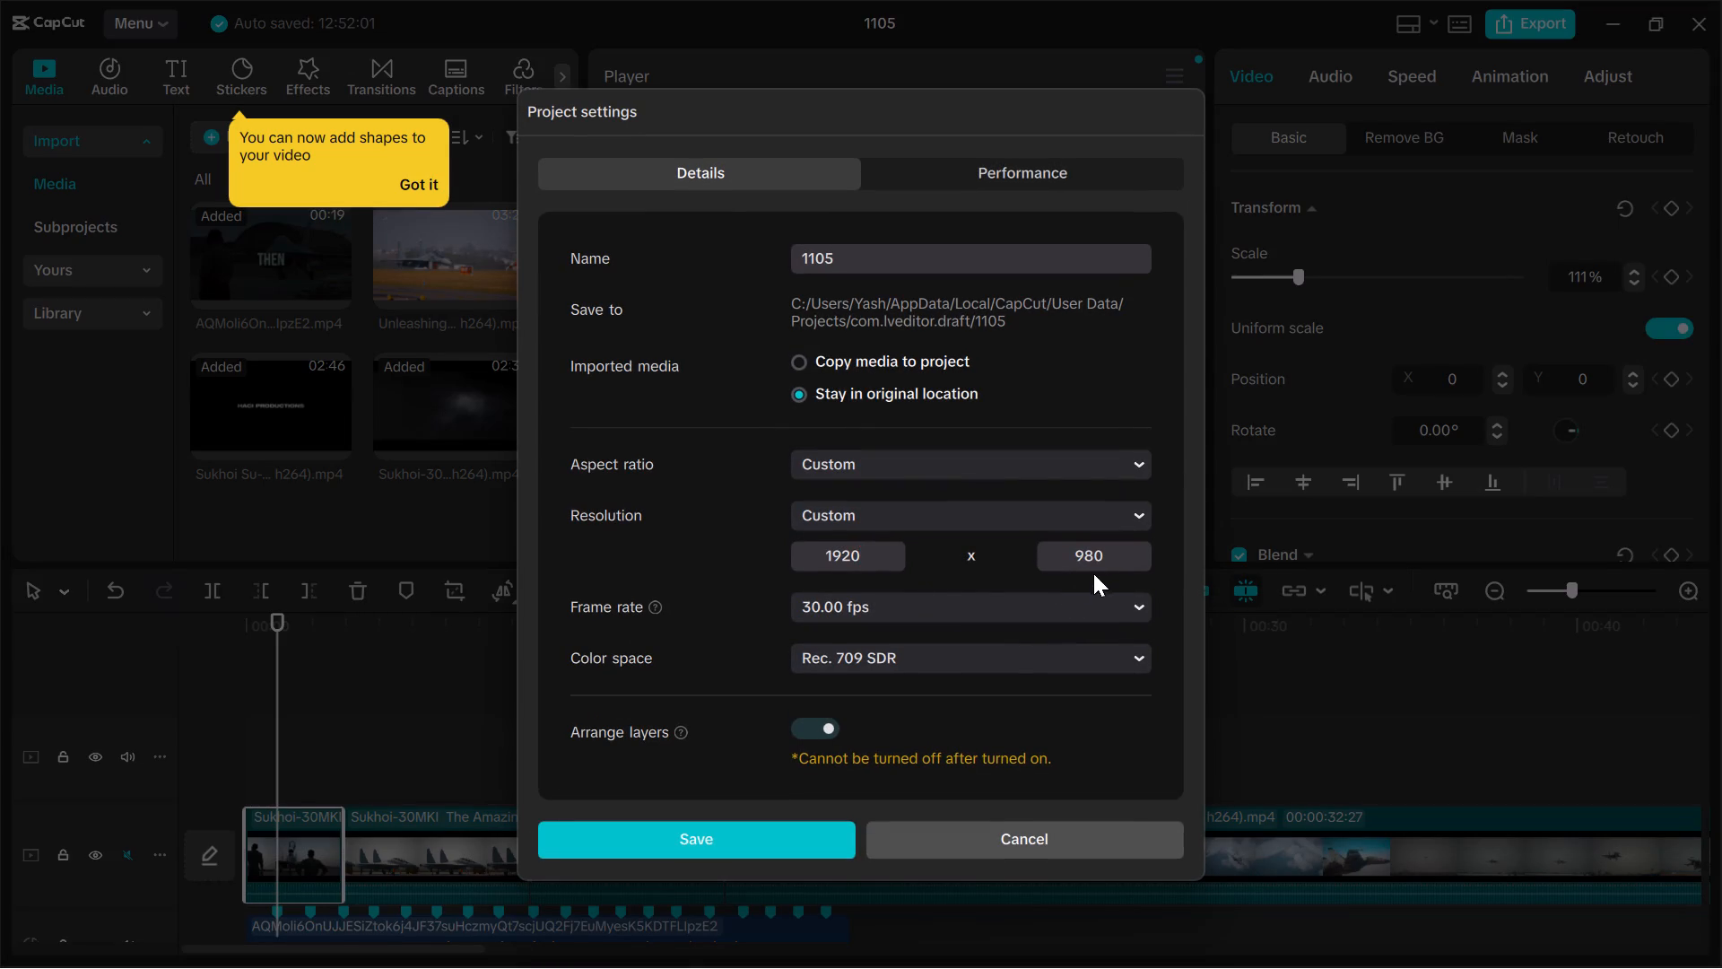
left_click(1084, 559)
key("BackSpace")
key("8")
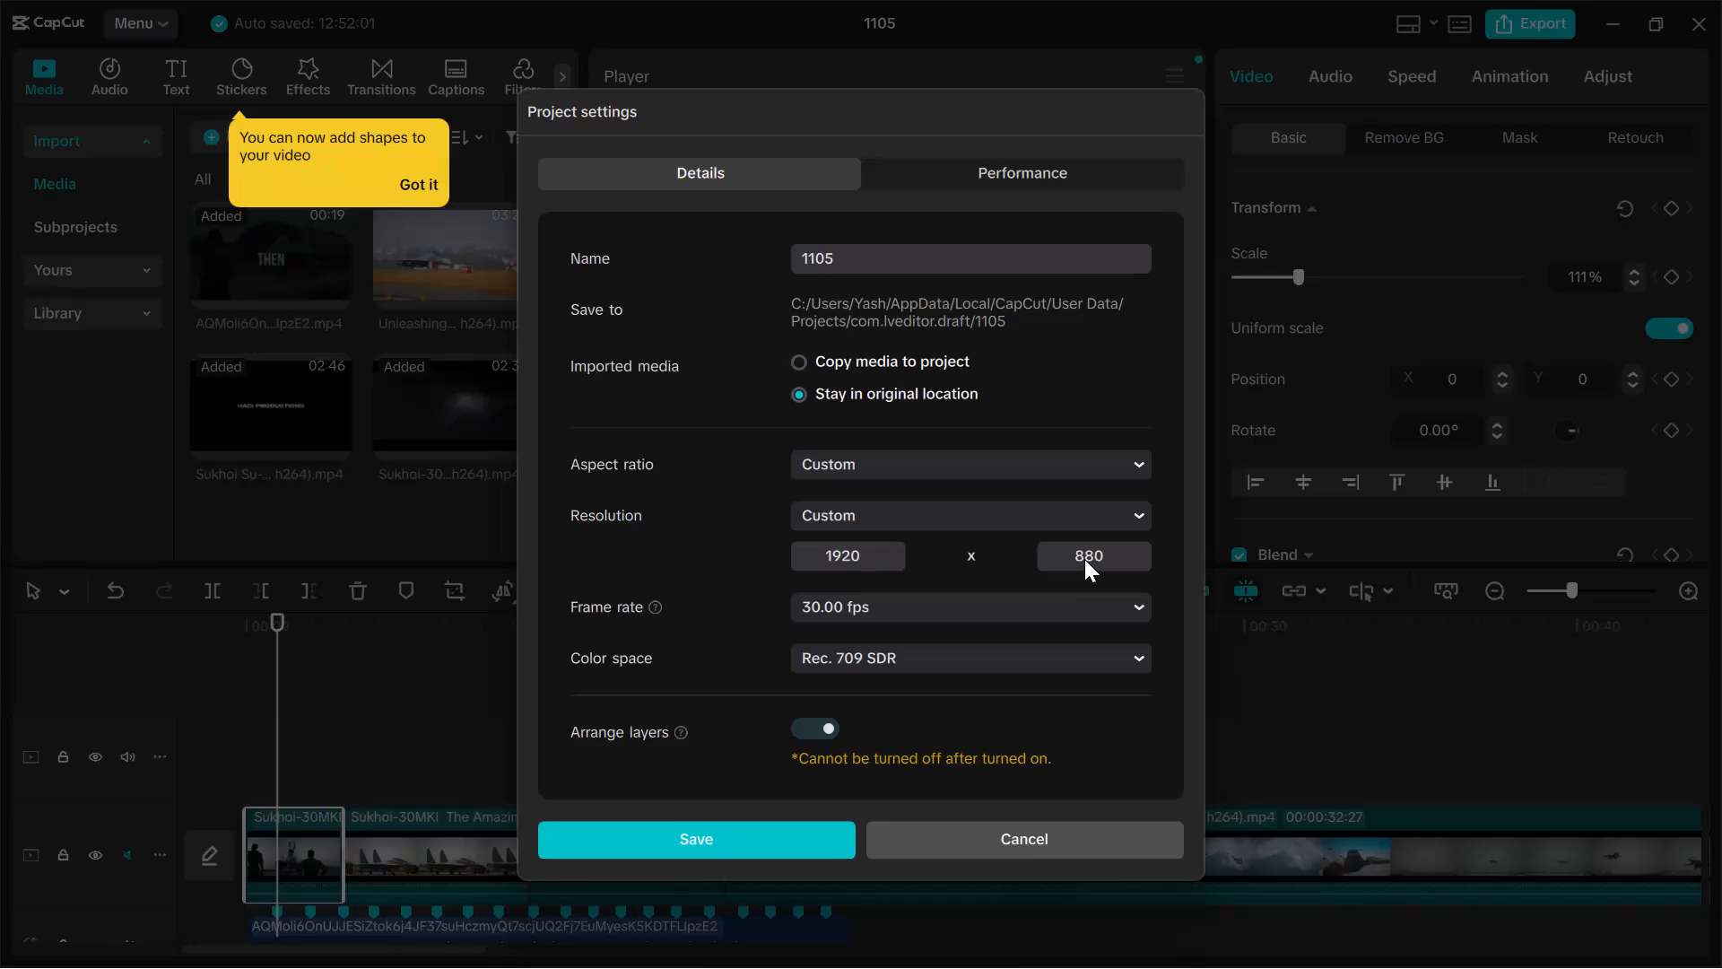
left_click(757, 826)
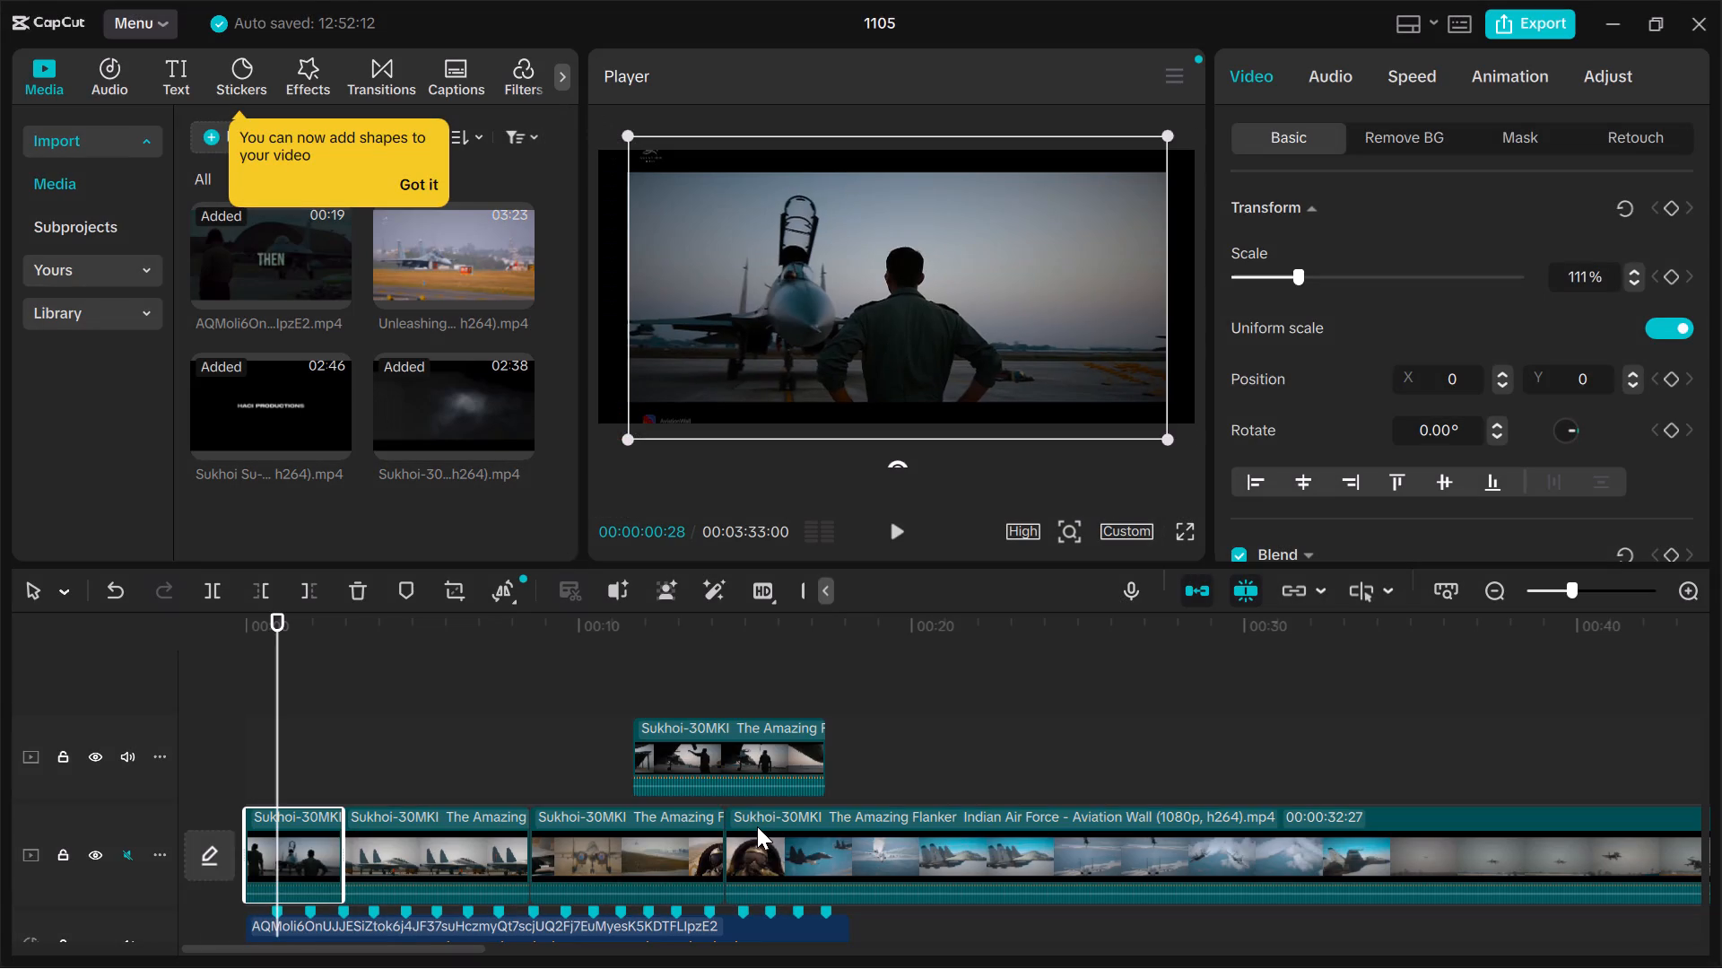
Increase the scale of the first main-track clip to 123%.
left_click(1638, 267)
left_click(1638, 267)
left_click(1638, 267)
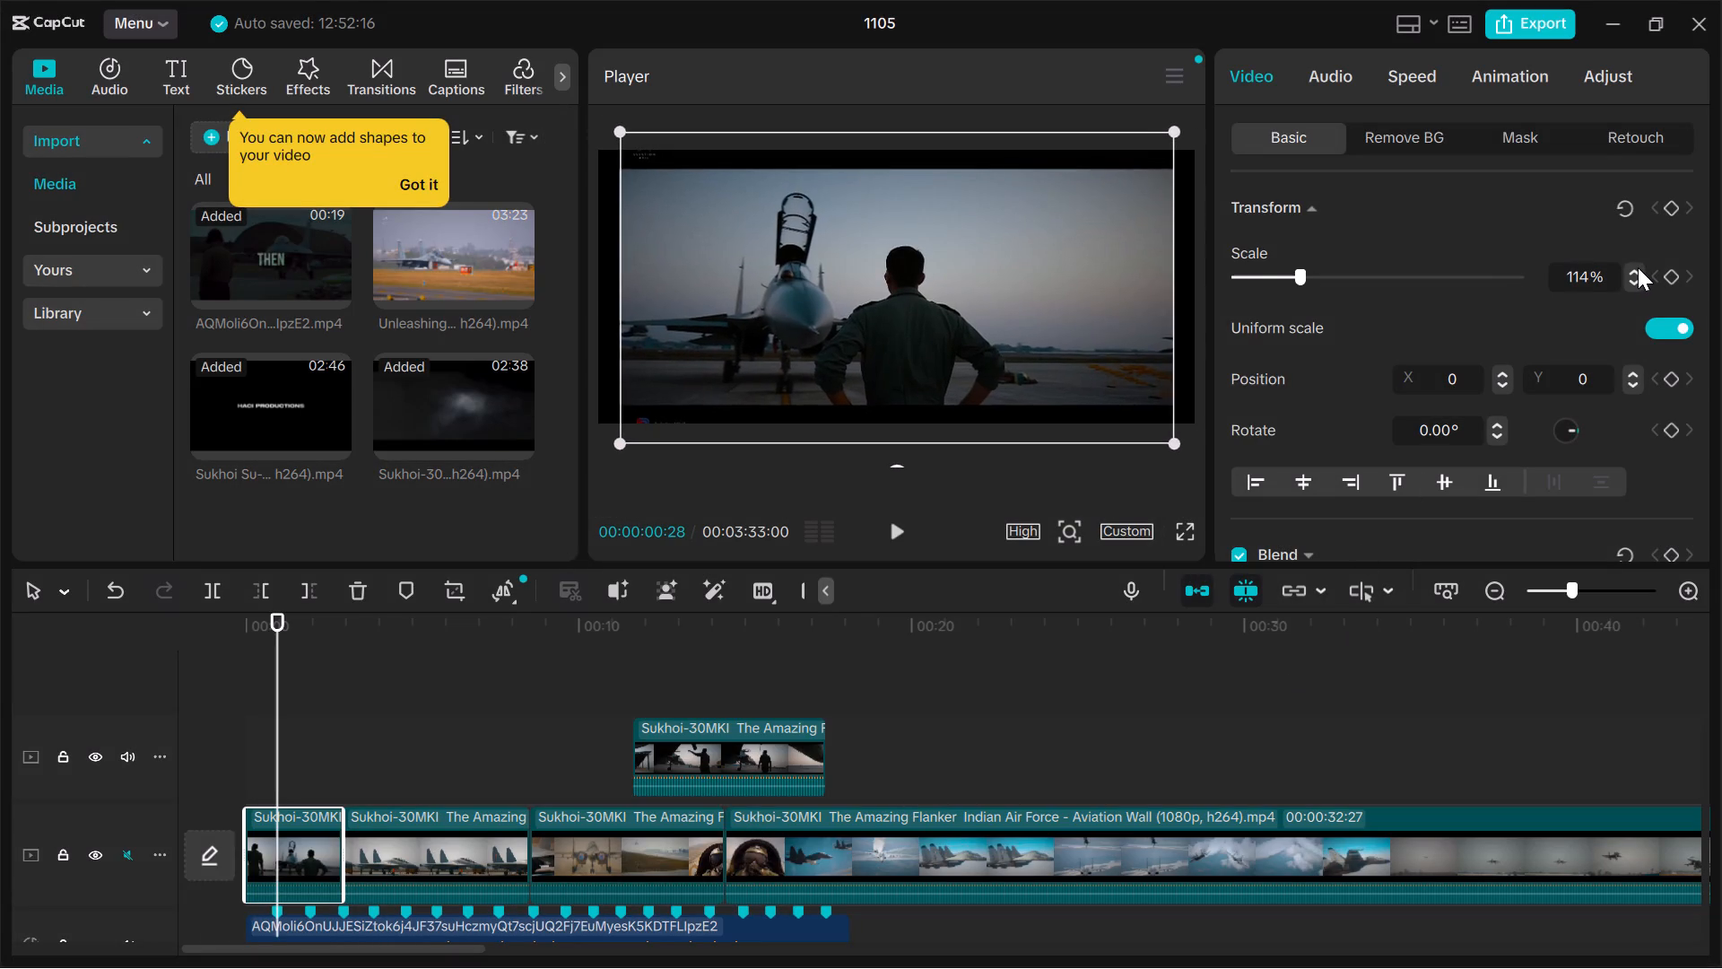
left_click(1638, 267)
left_click(1638, 267)
left_click(1638, 267)
left_click(1638, 267)
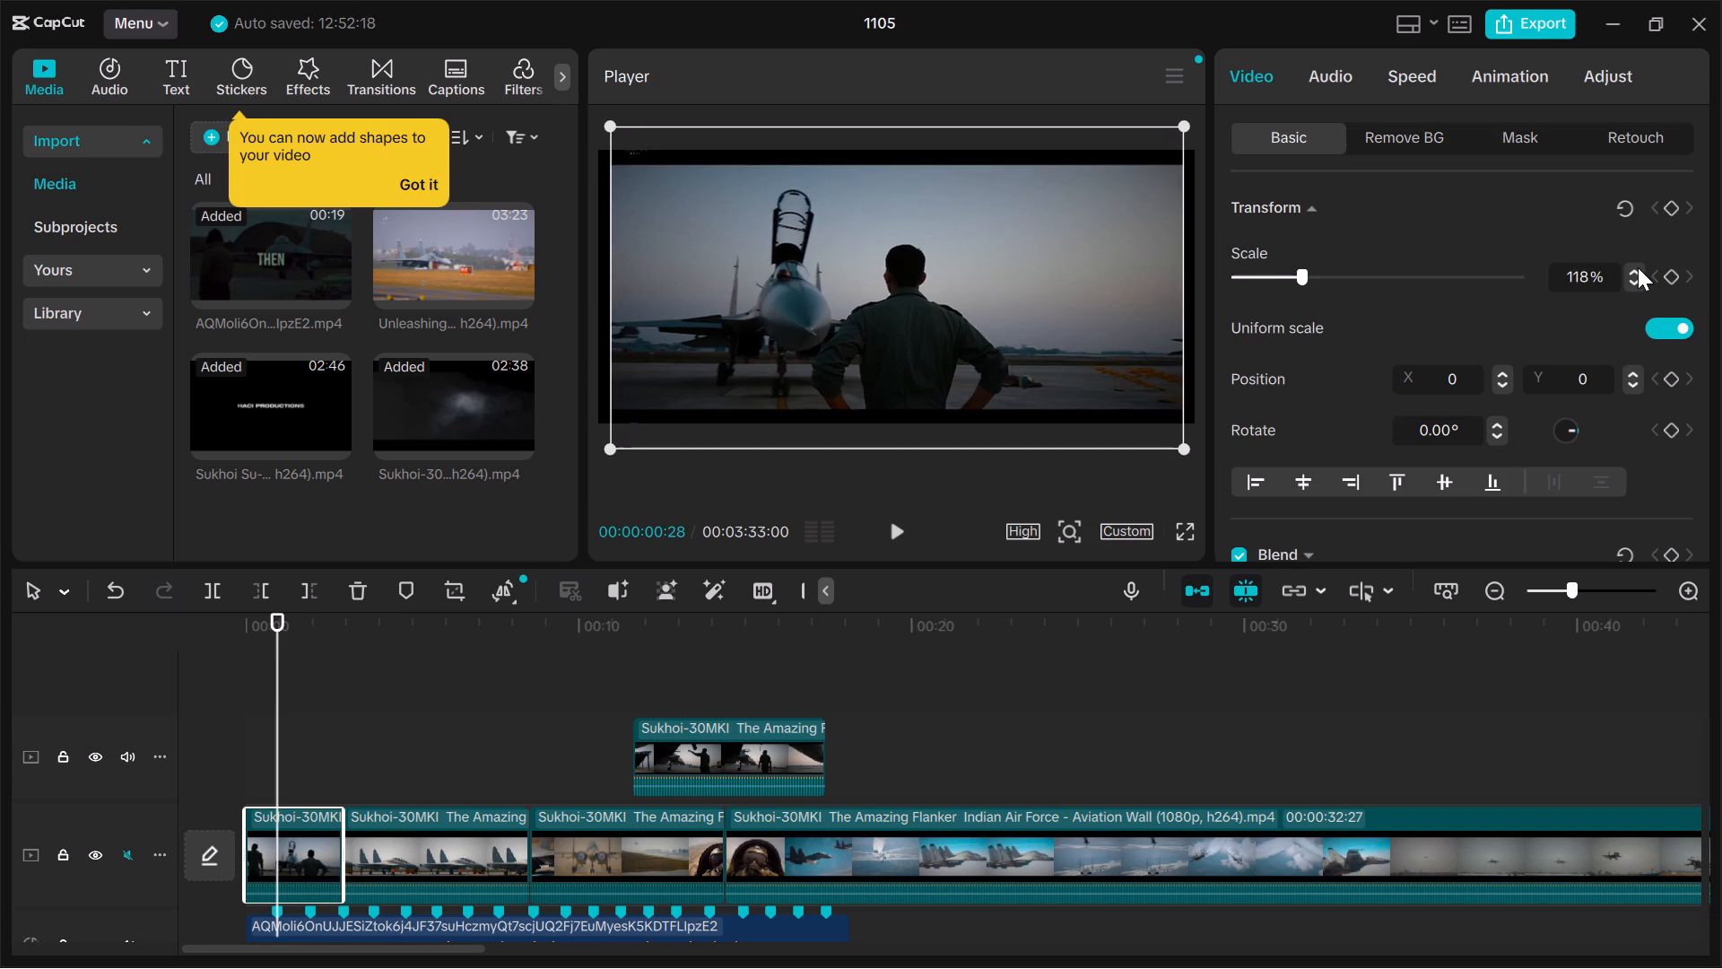
left_click(1638, 267)
left_click(1638, 267)
left_click(1638, 267)
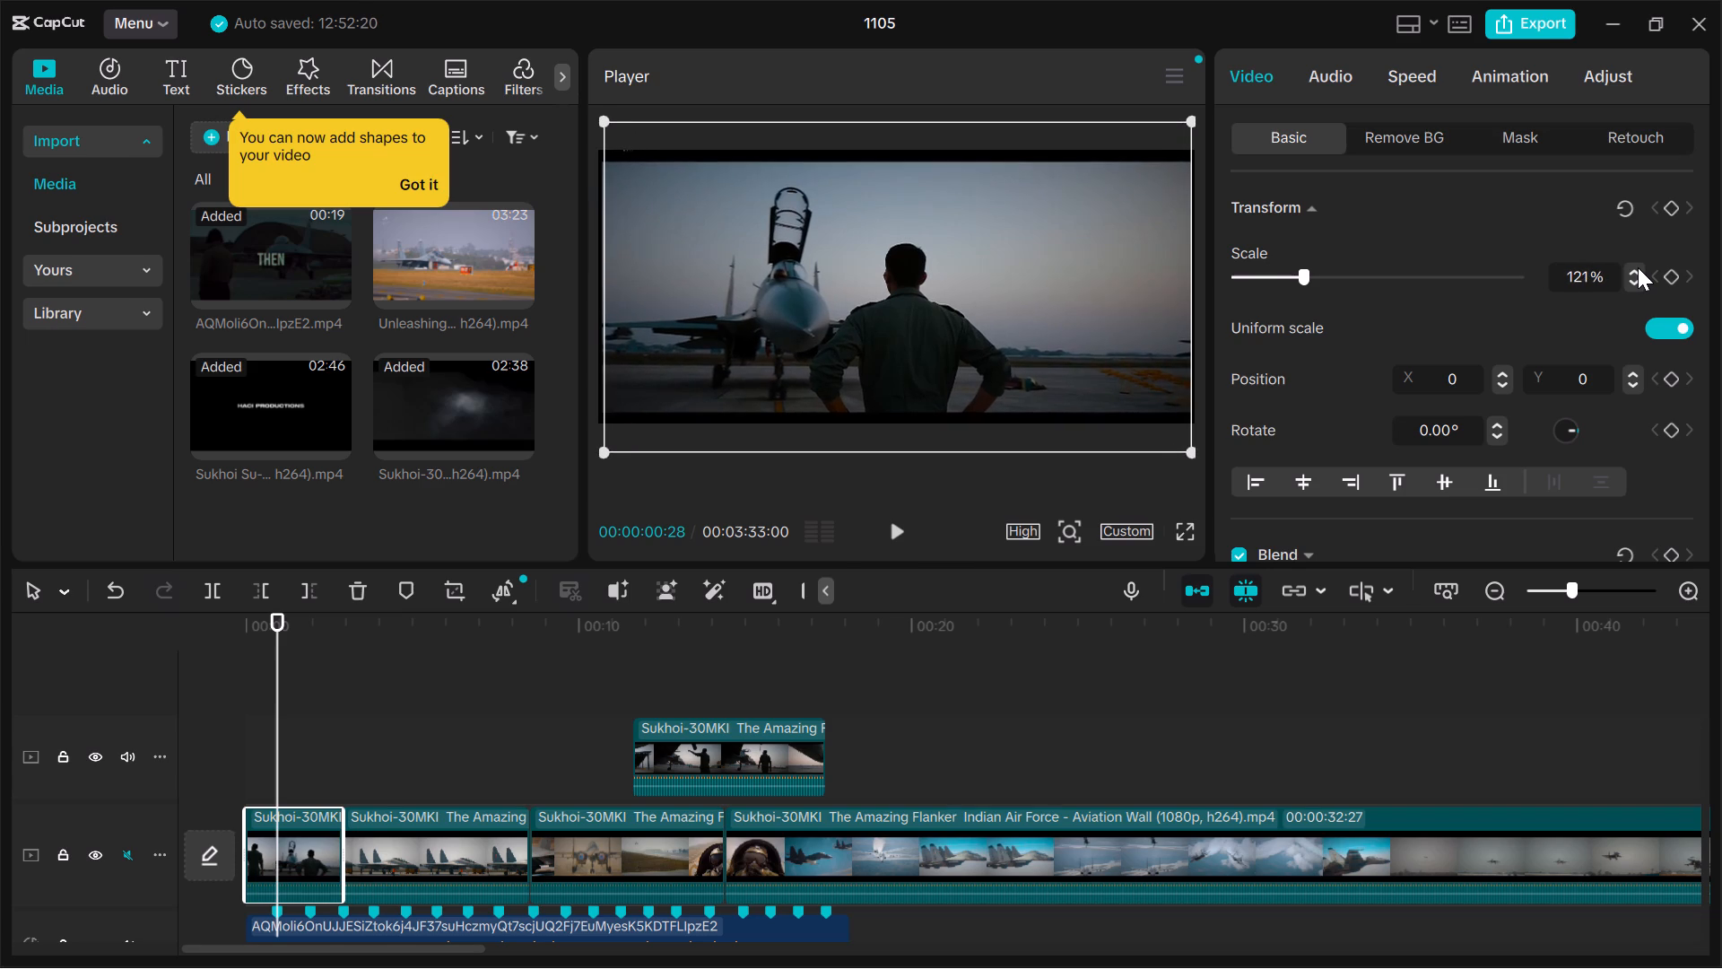
left_click(1638, 267)
left_click(1638, 267)
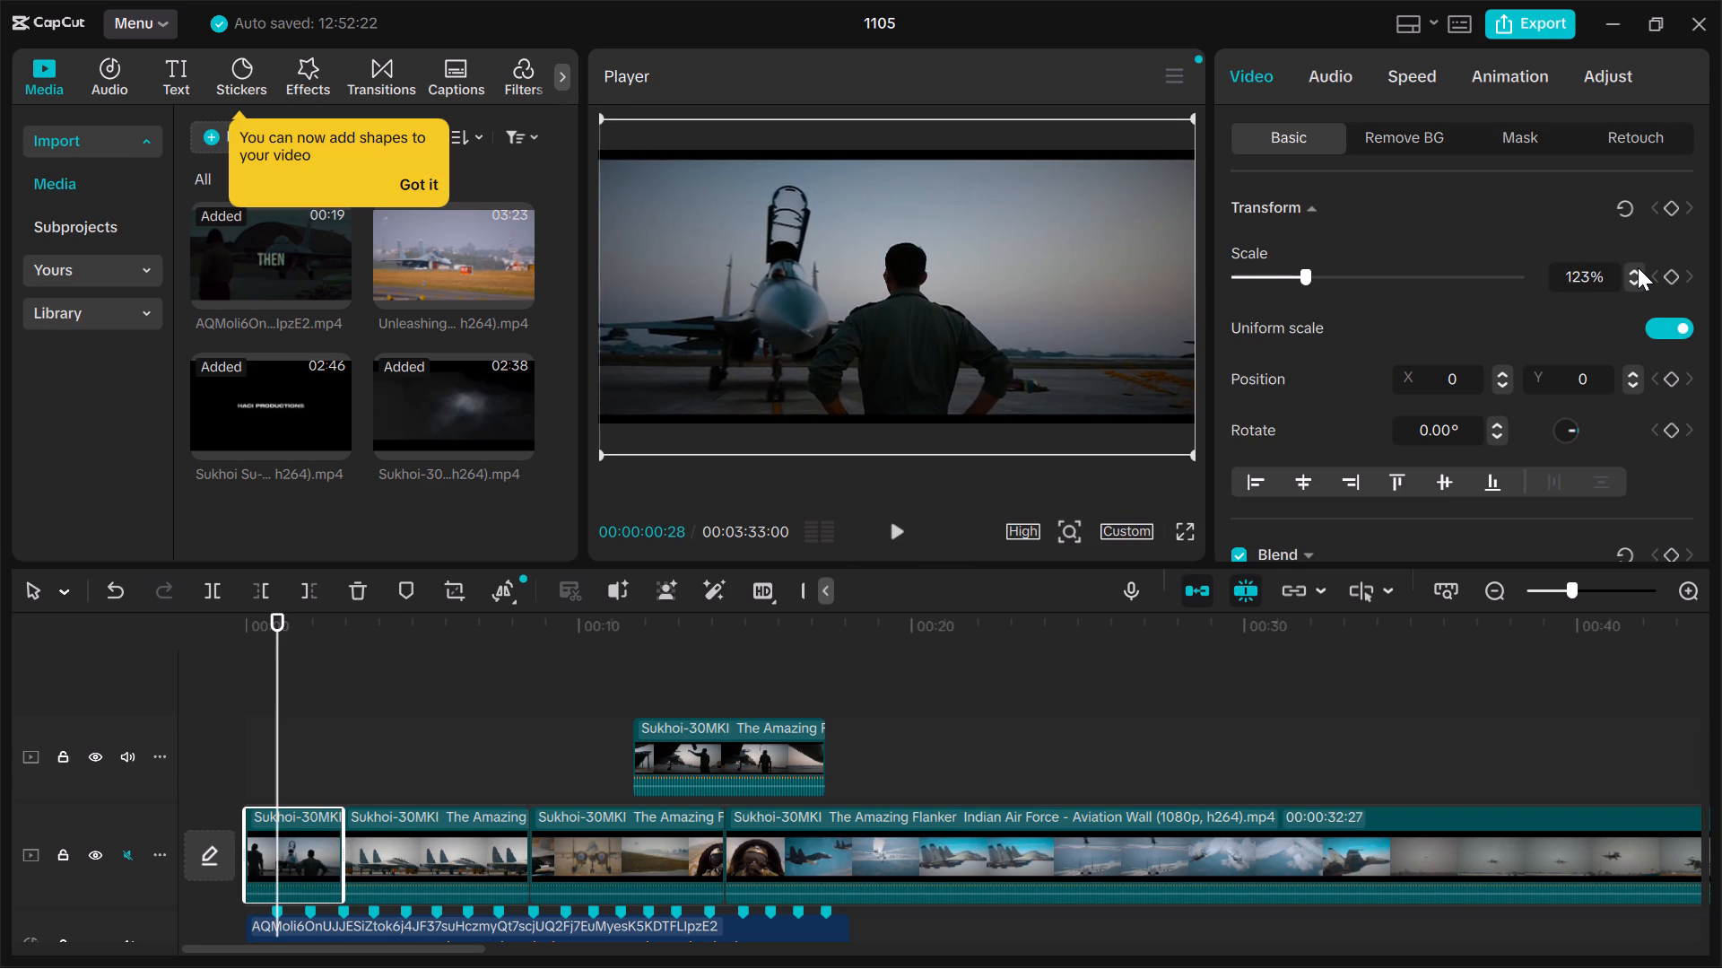
Compare how the fourth main-track clip's aerial jet footage and the opening pilot shot fill the frame.
left_click(1019, 642)
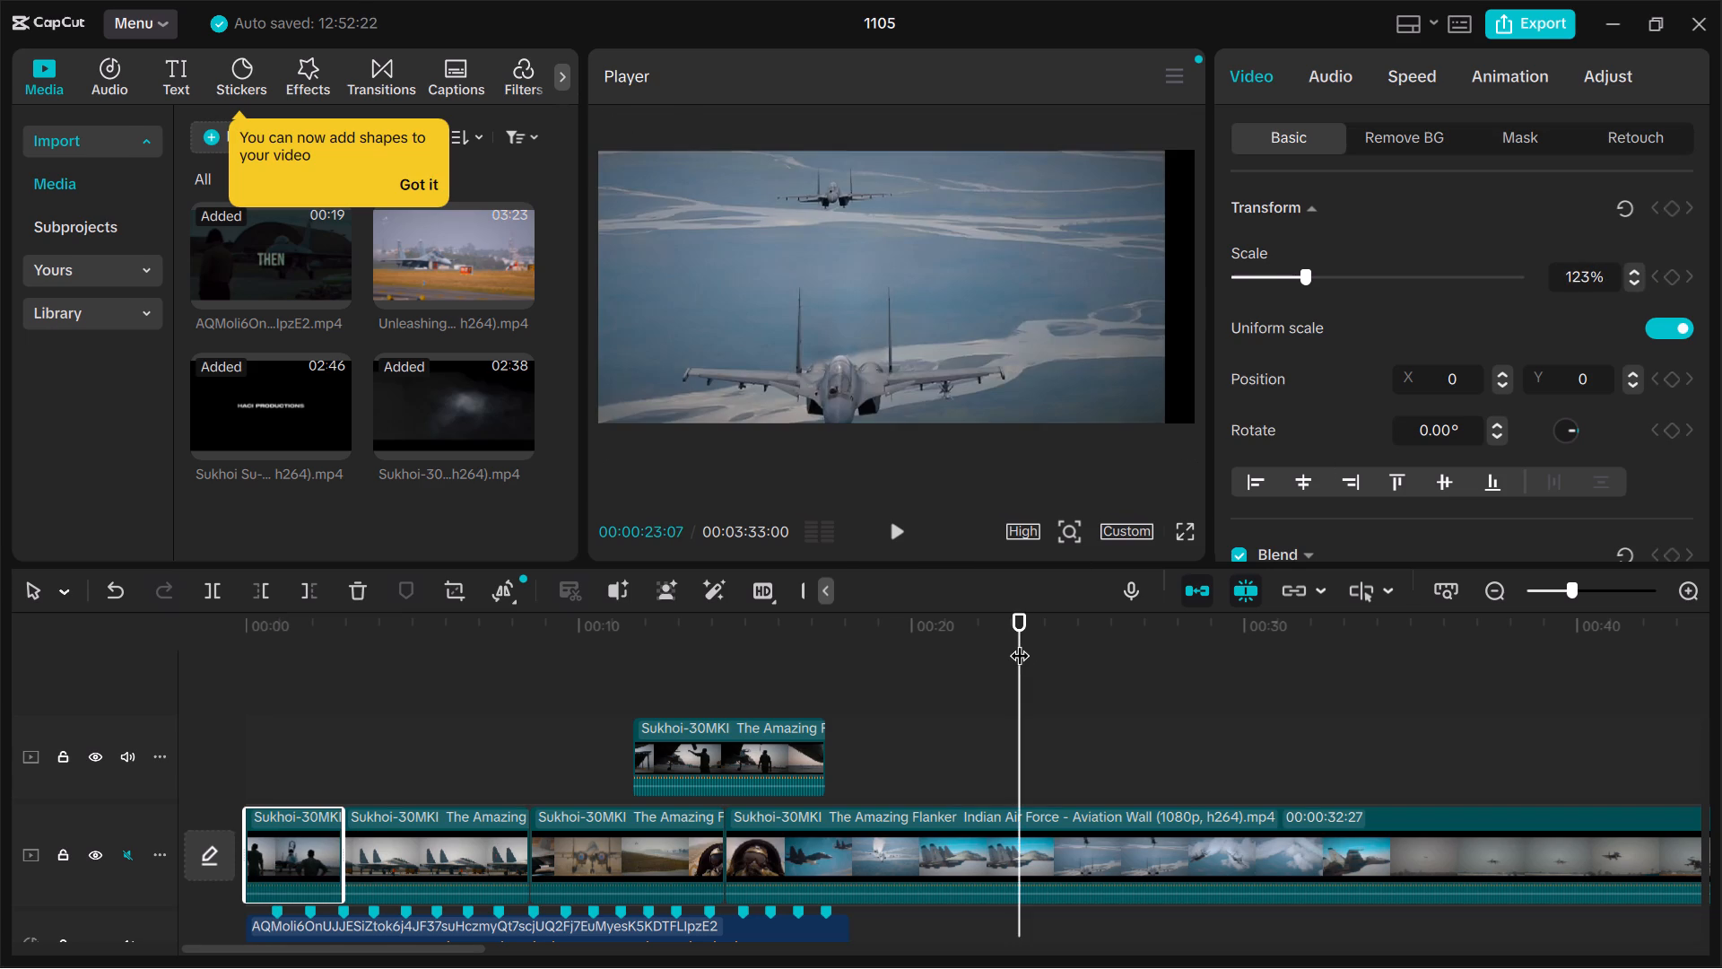
left_click(274, 736)
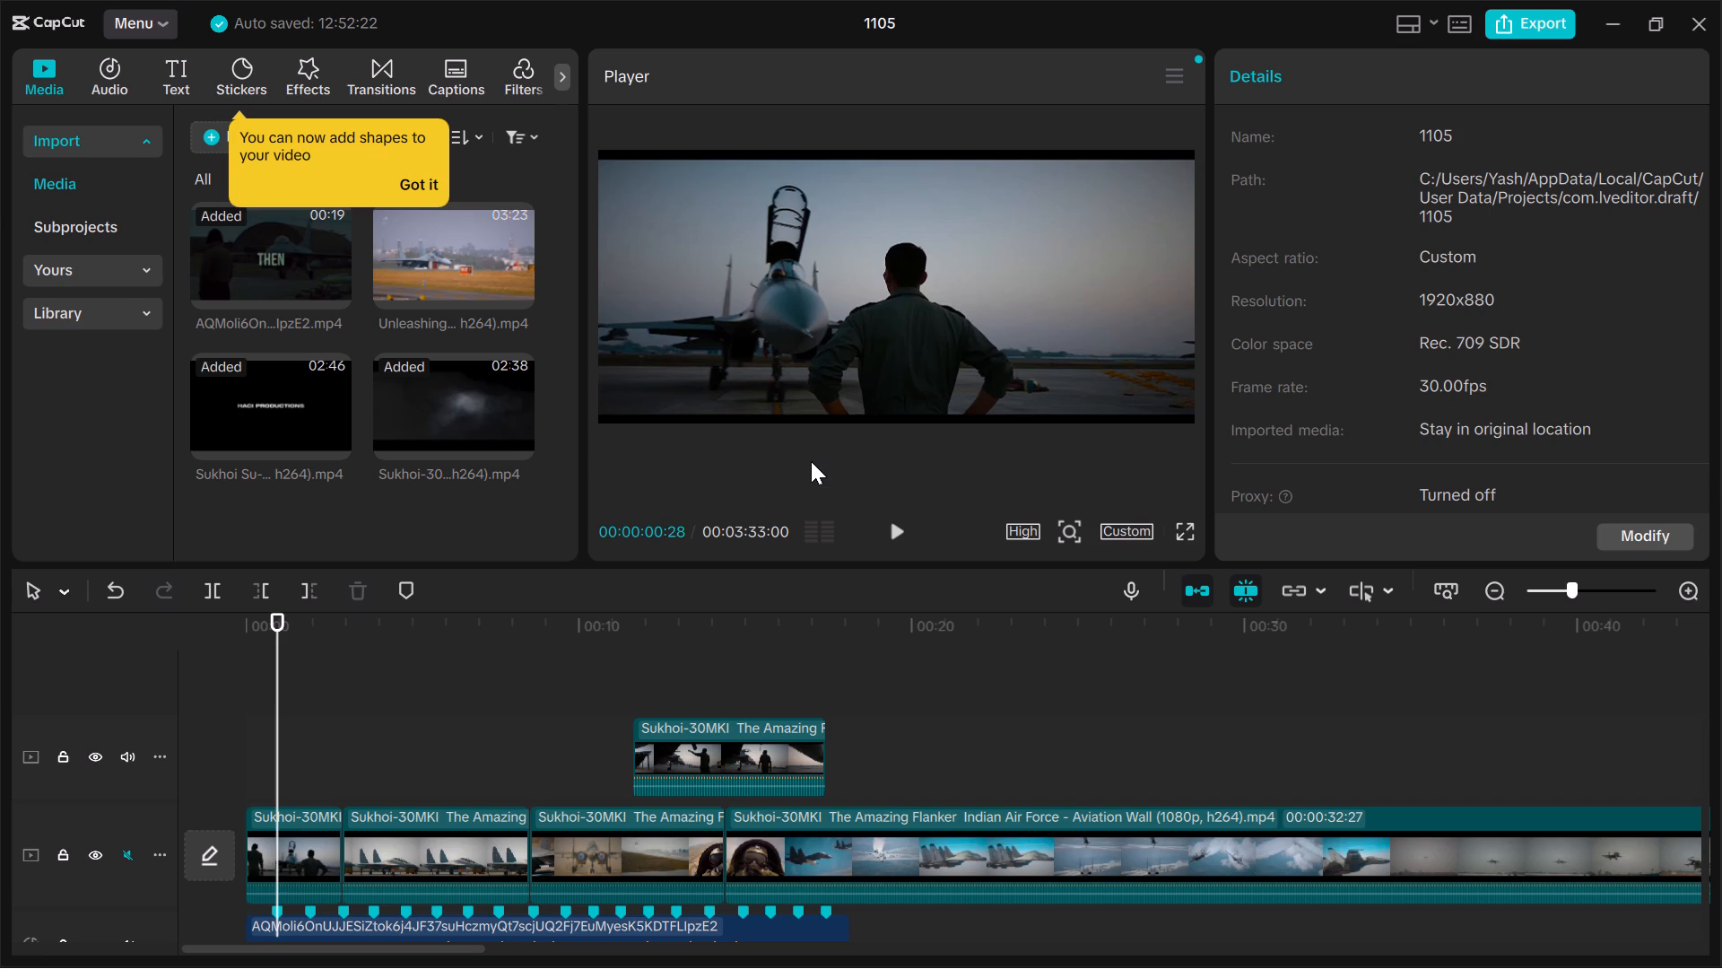
left_click(875, 788)
left_click(1023, 298)
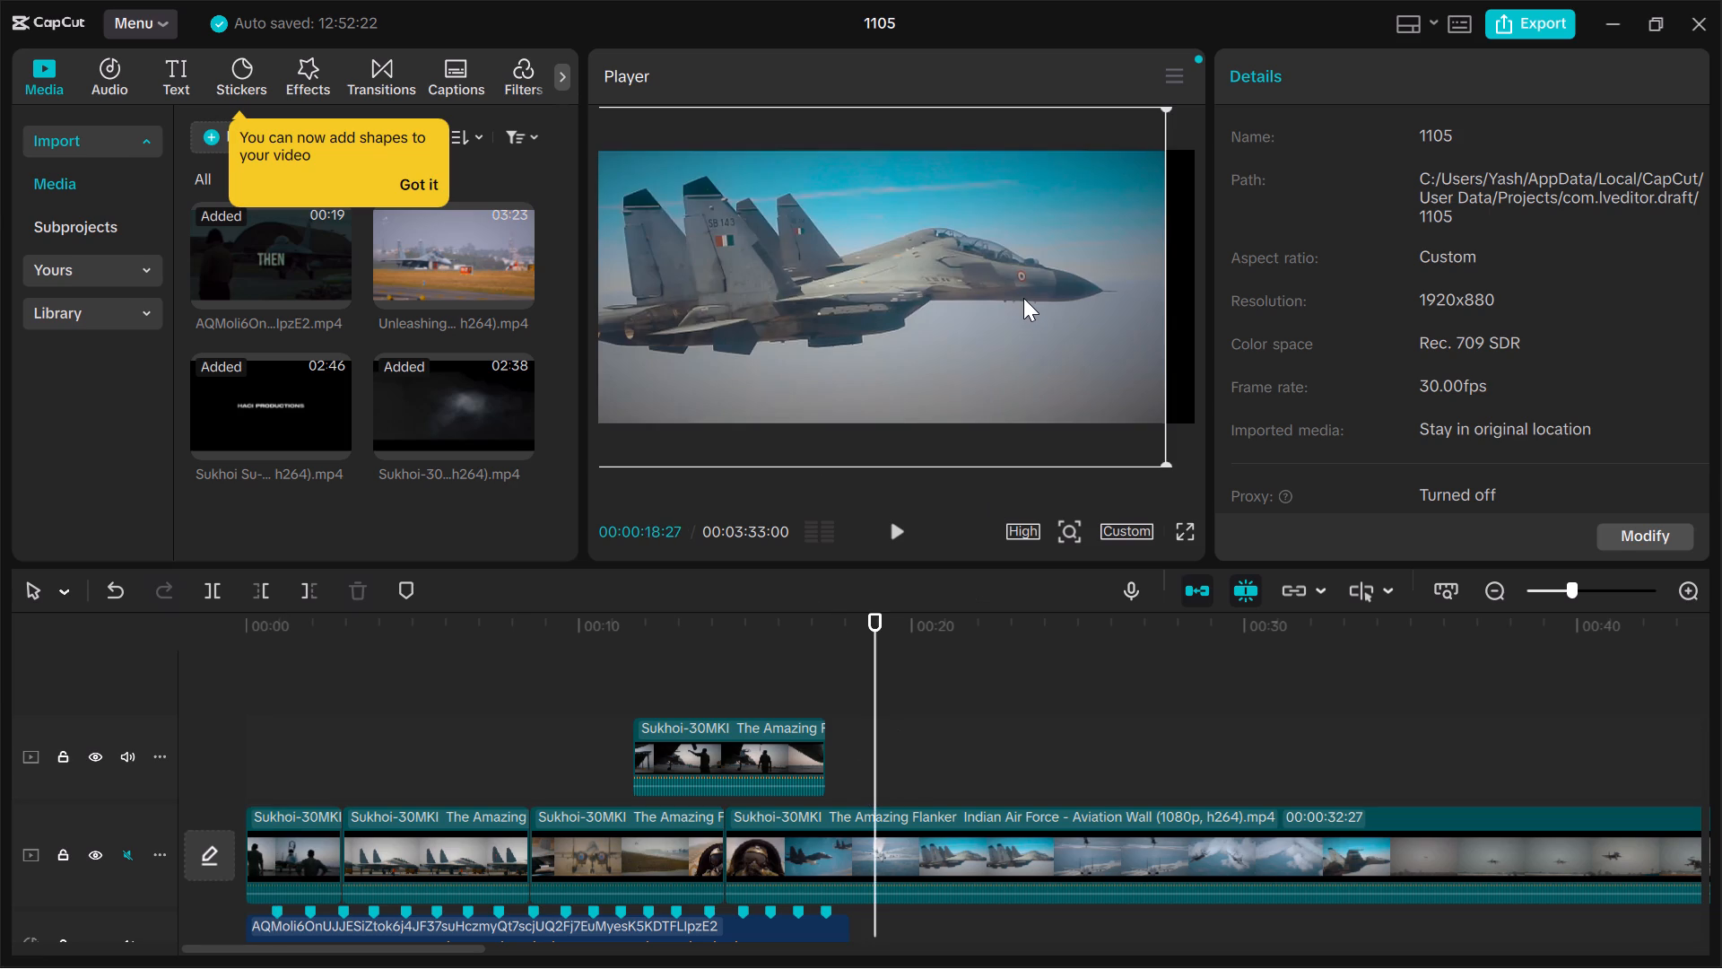
left_click(312, 824)
left_click(294, 750)
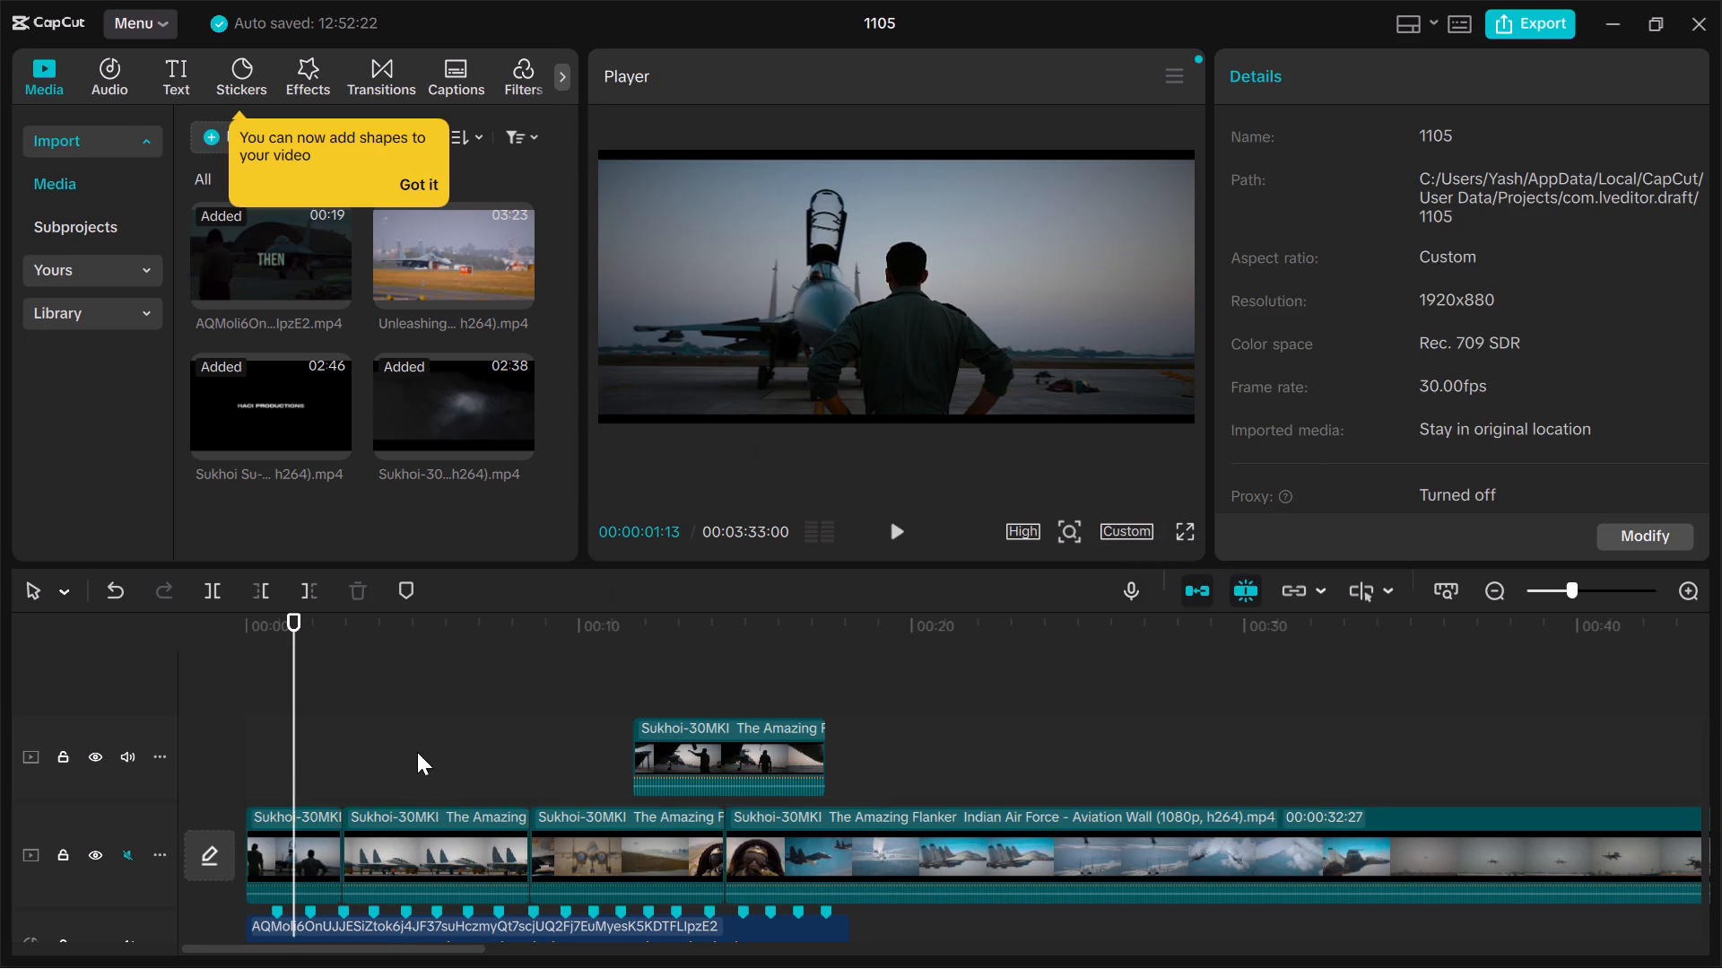
Reduce the project's custom resolution height to 820, keeping the width at 1920.
left_click(1126, 532)
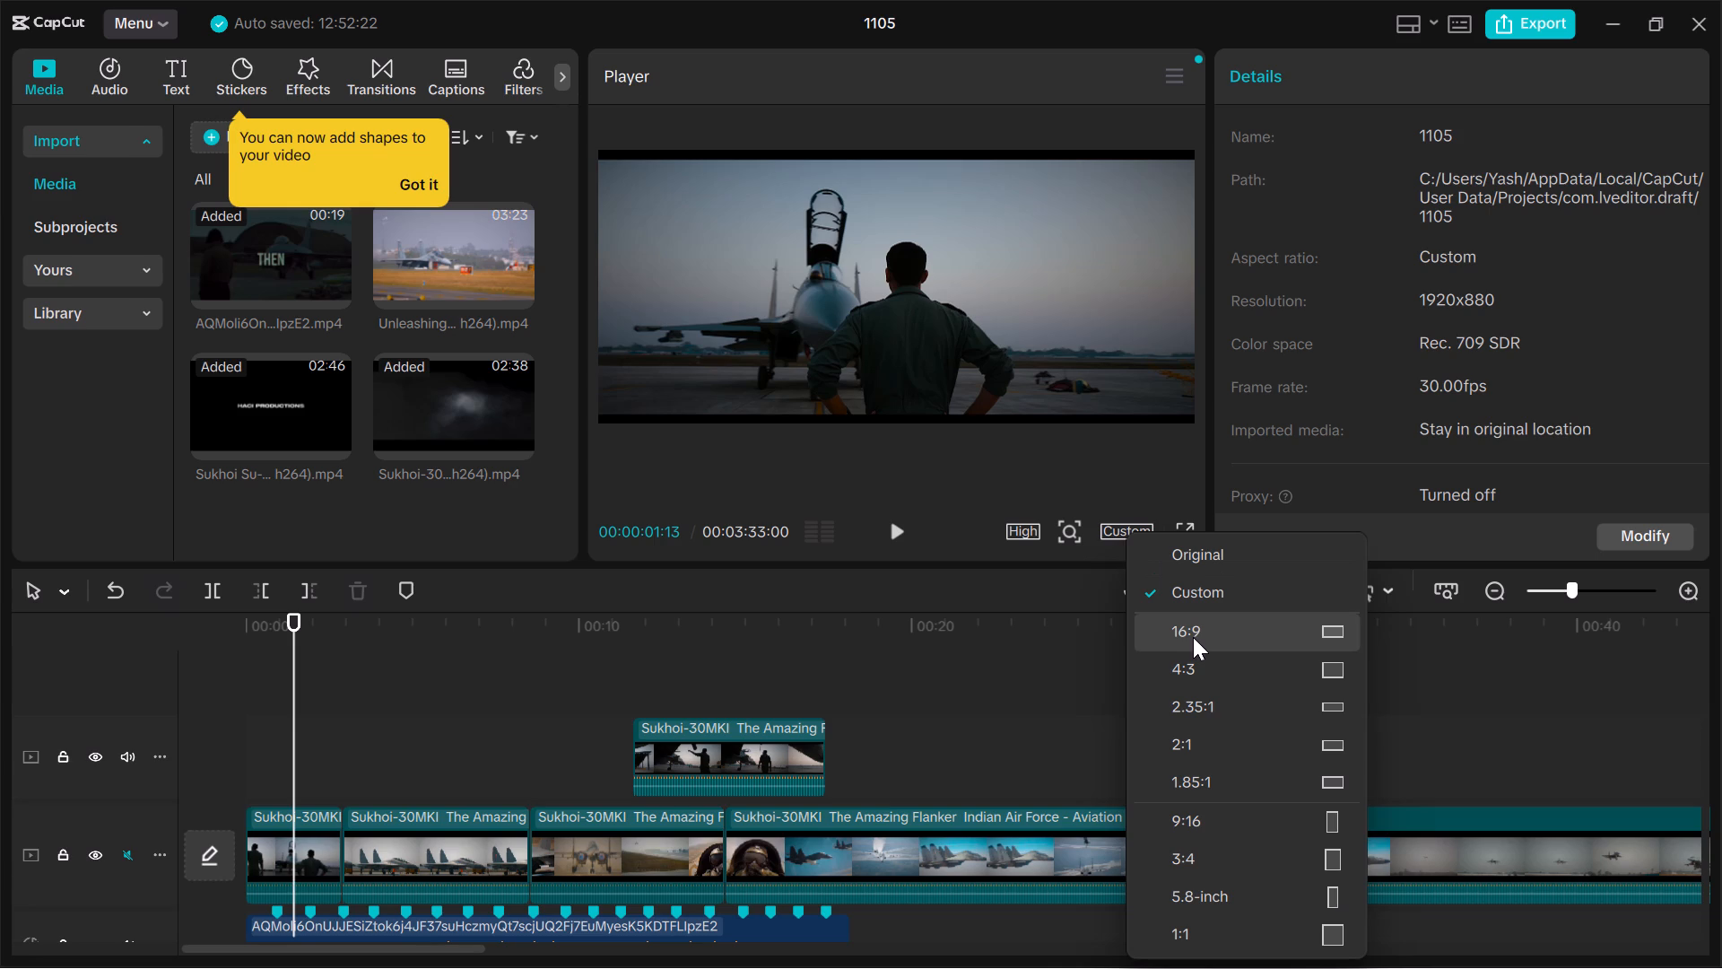
left_click(1219, 599)
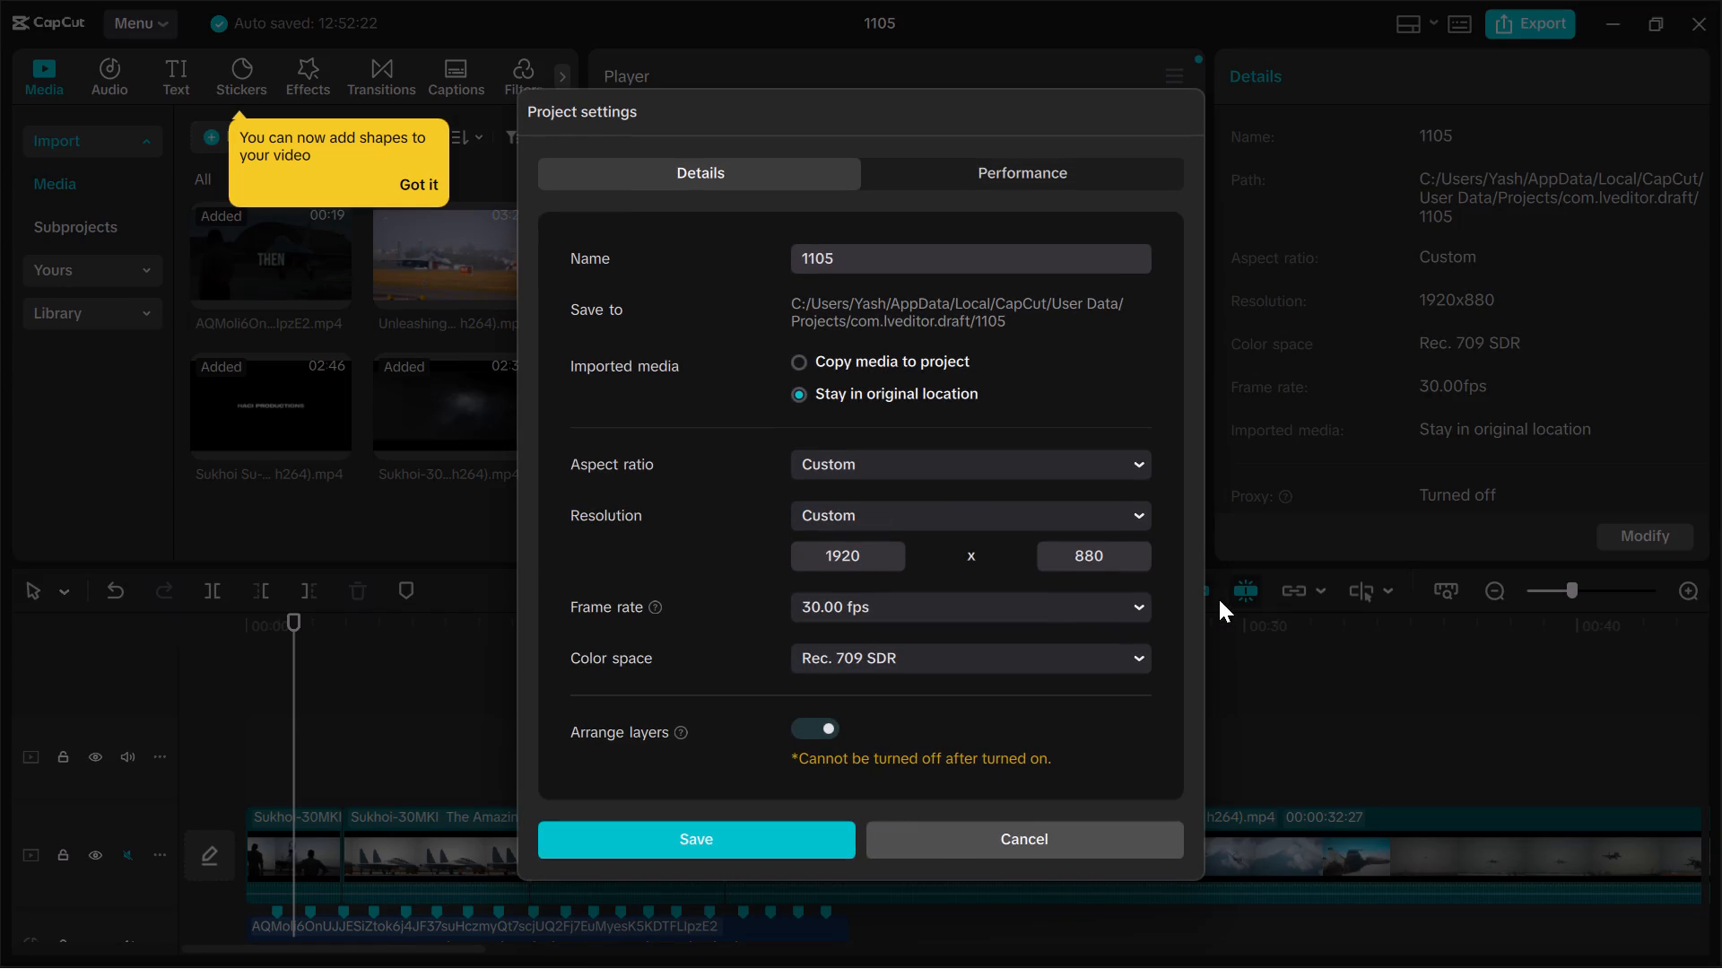
left_click(1096, 554)
key("BackSpace")
key("2")
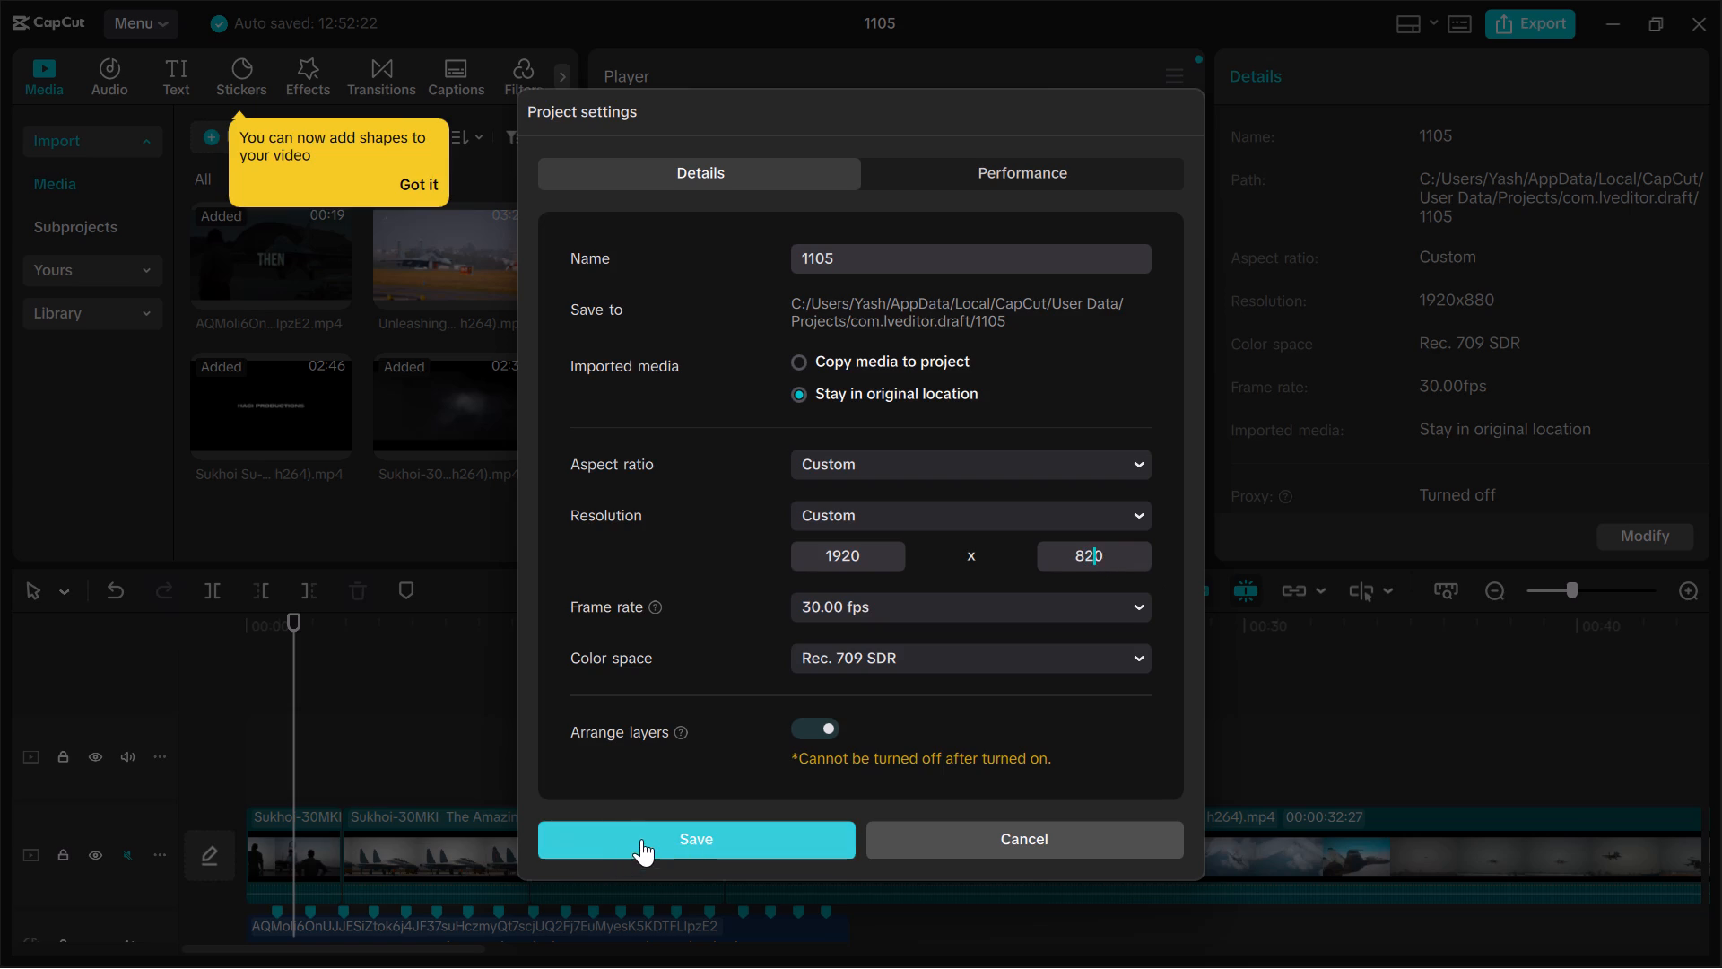
left_click(644, 837)
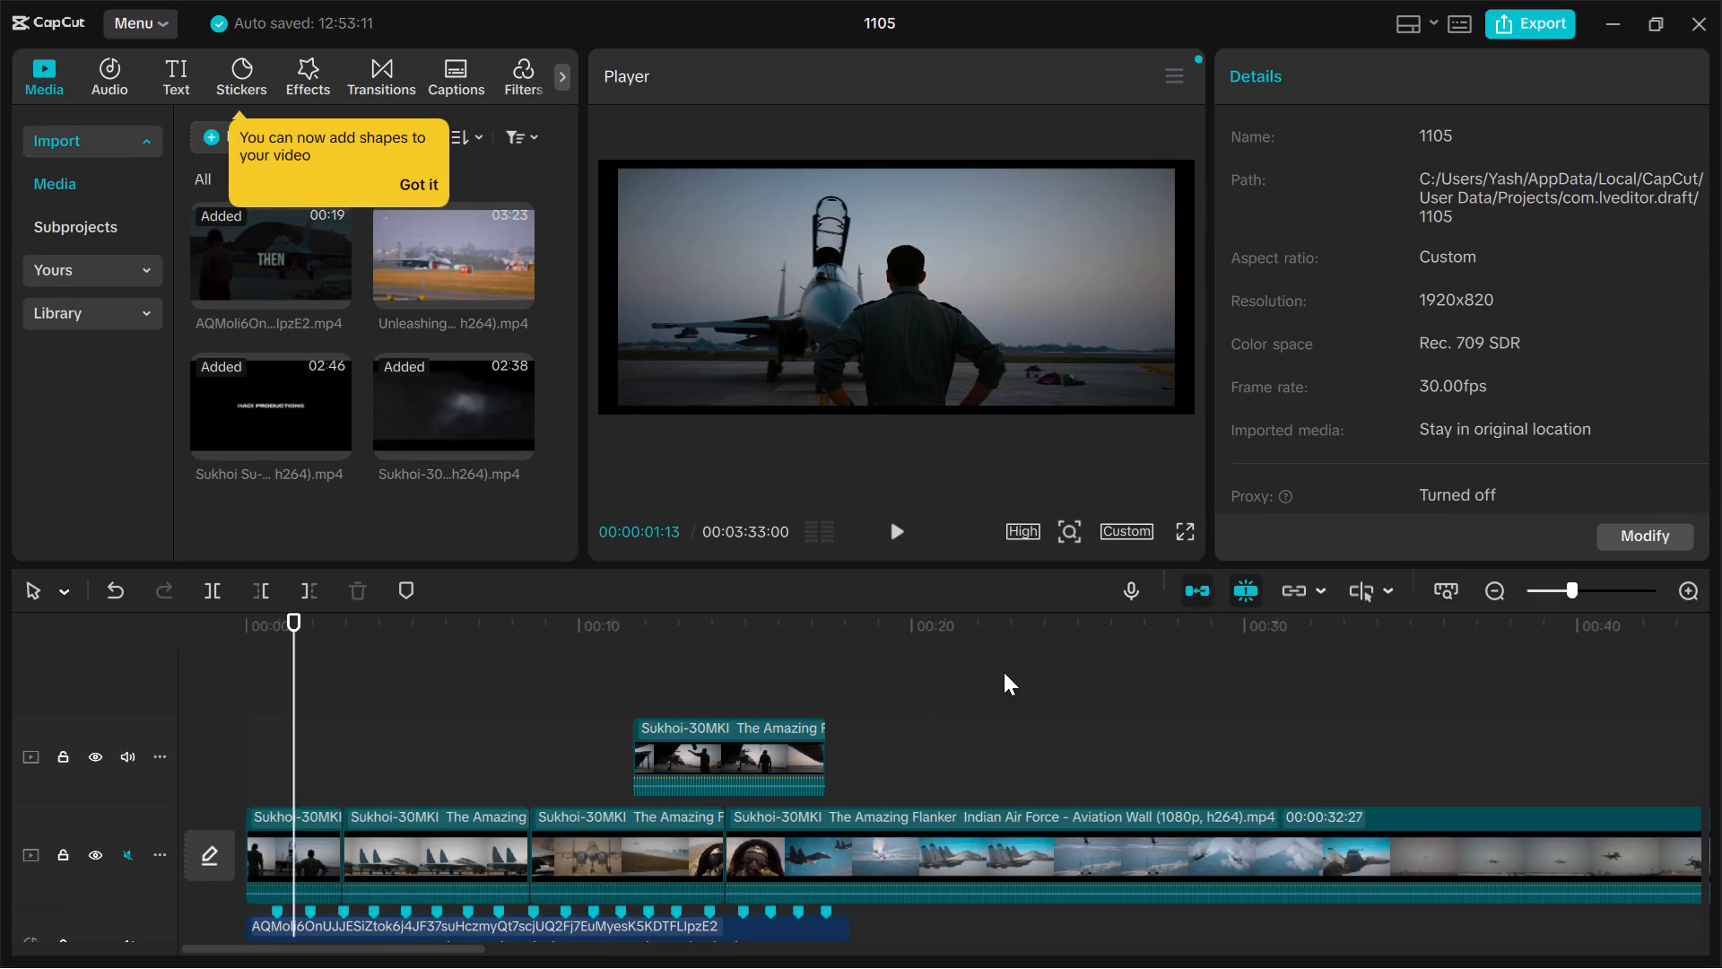
Increase the scale of the first main-track clip to 132% to fill the wider frame.
left_click(293, 755)
left_click(293, 851)
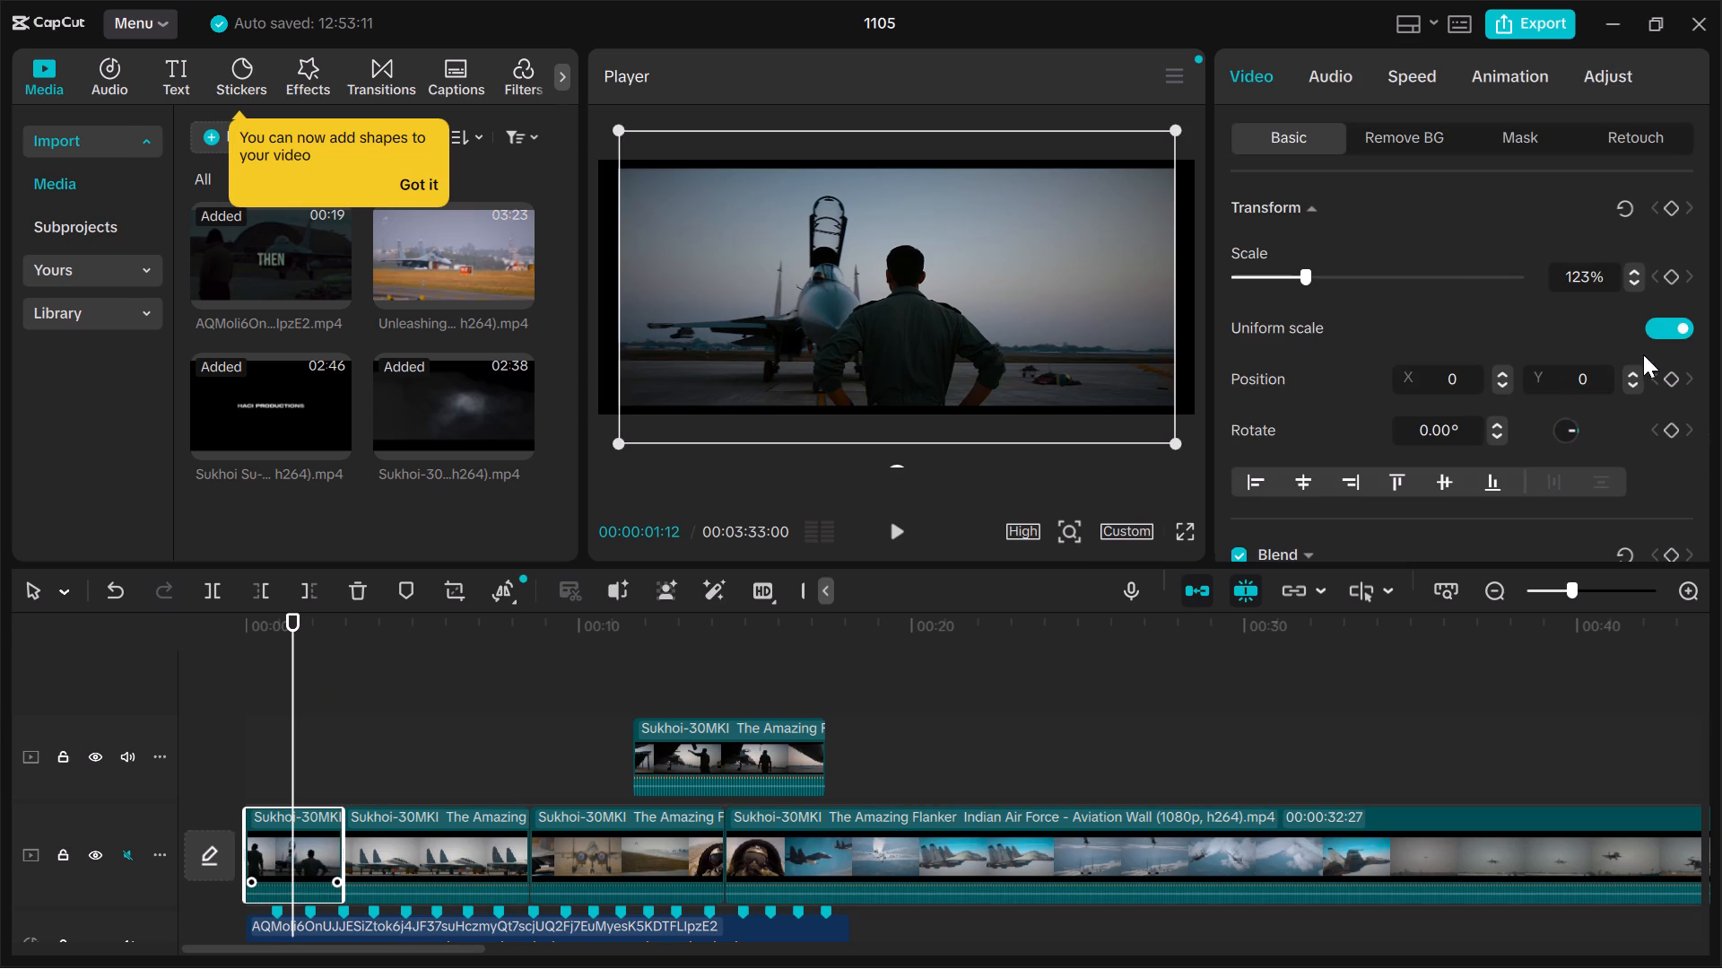
left_click(1634, 267)
left_click(1634, 267)
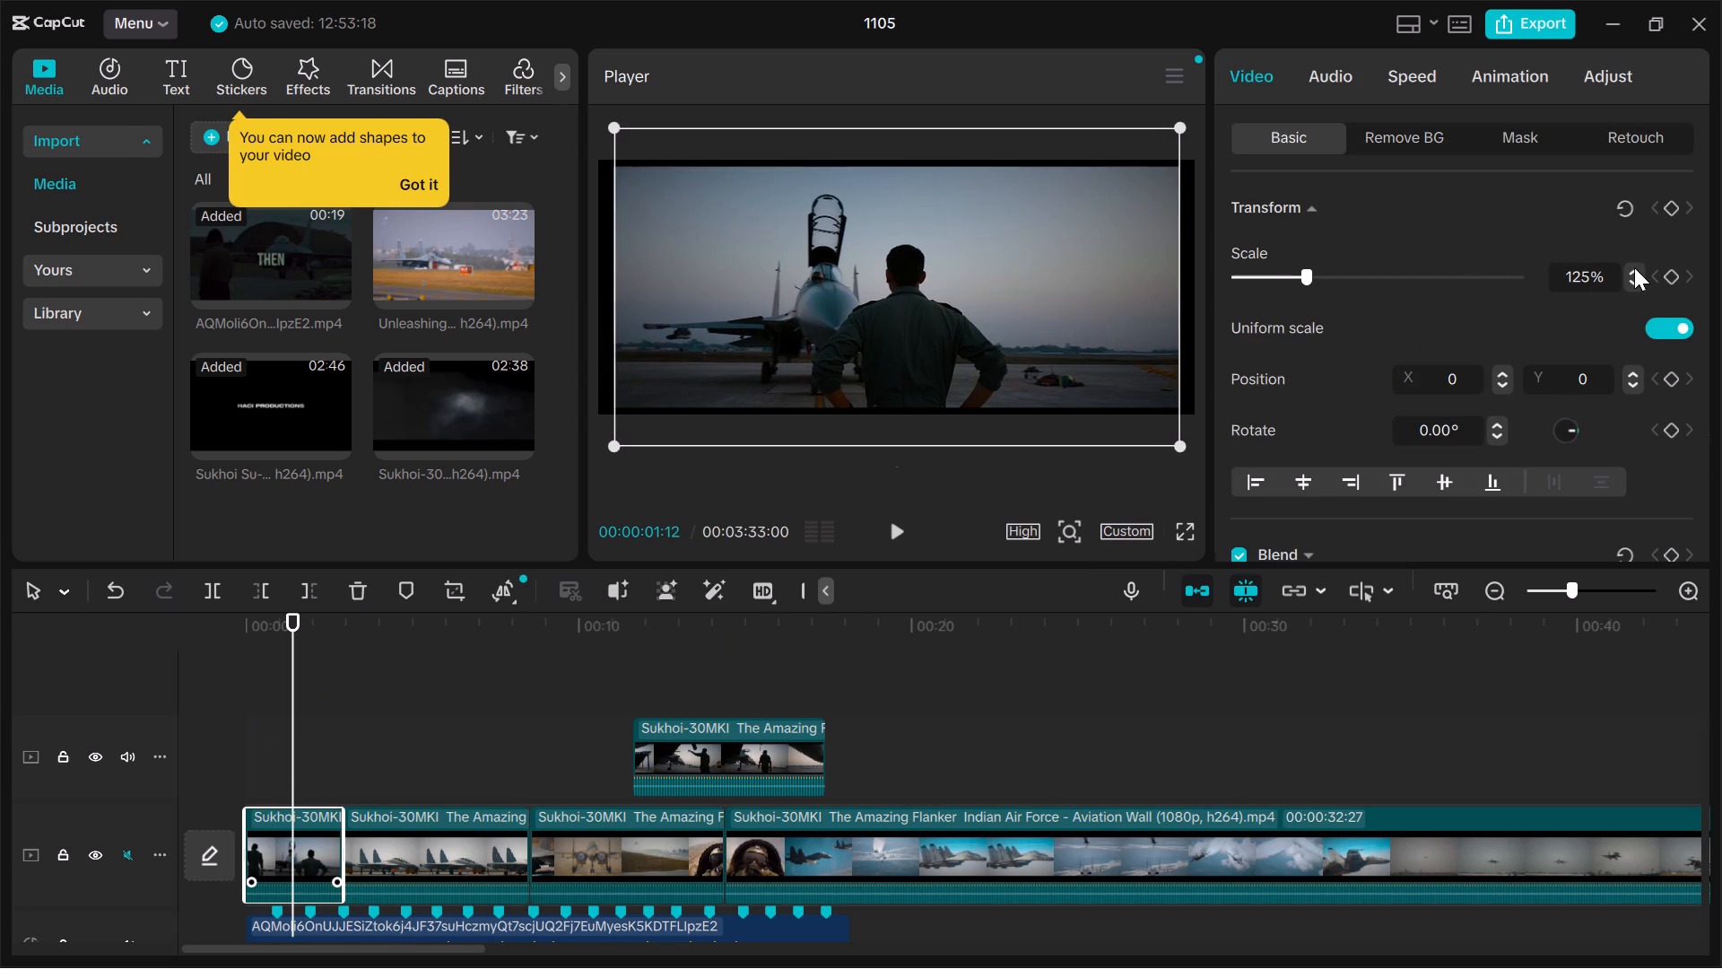
left_click(1634, 267)
left_click(1634, 267)
left_click(1634, 267)
left_click(1634, 267)
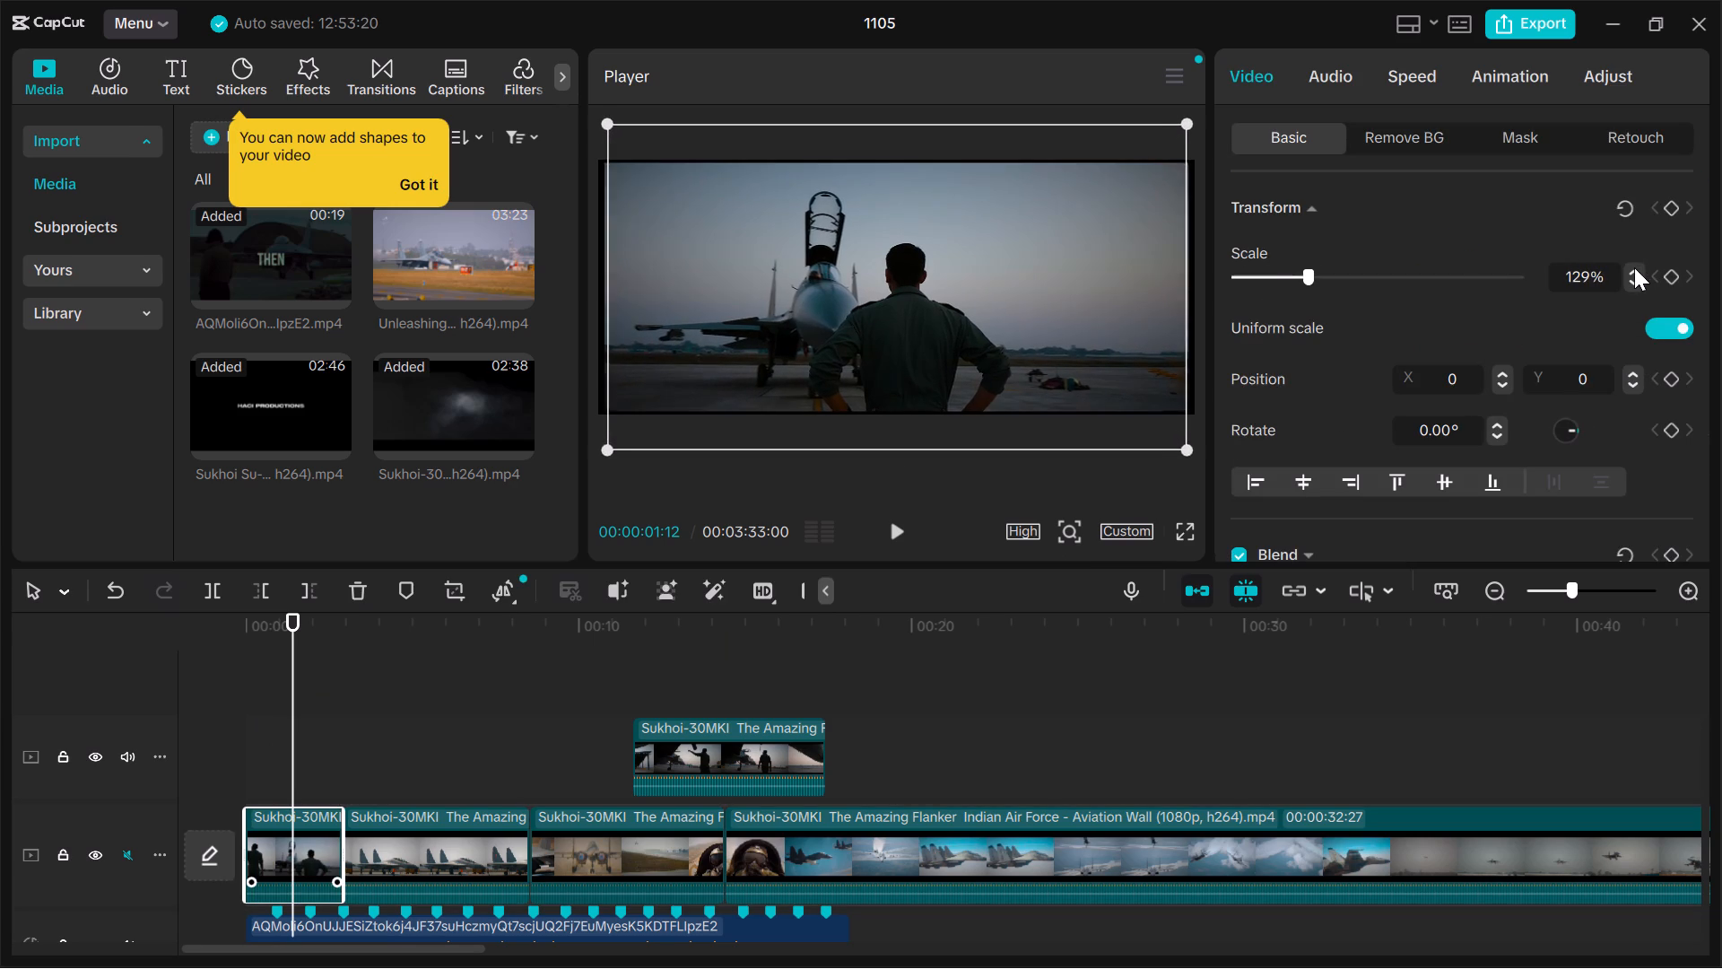
left_click(1634, 267)
left_click(1634, 267)
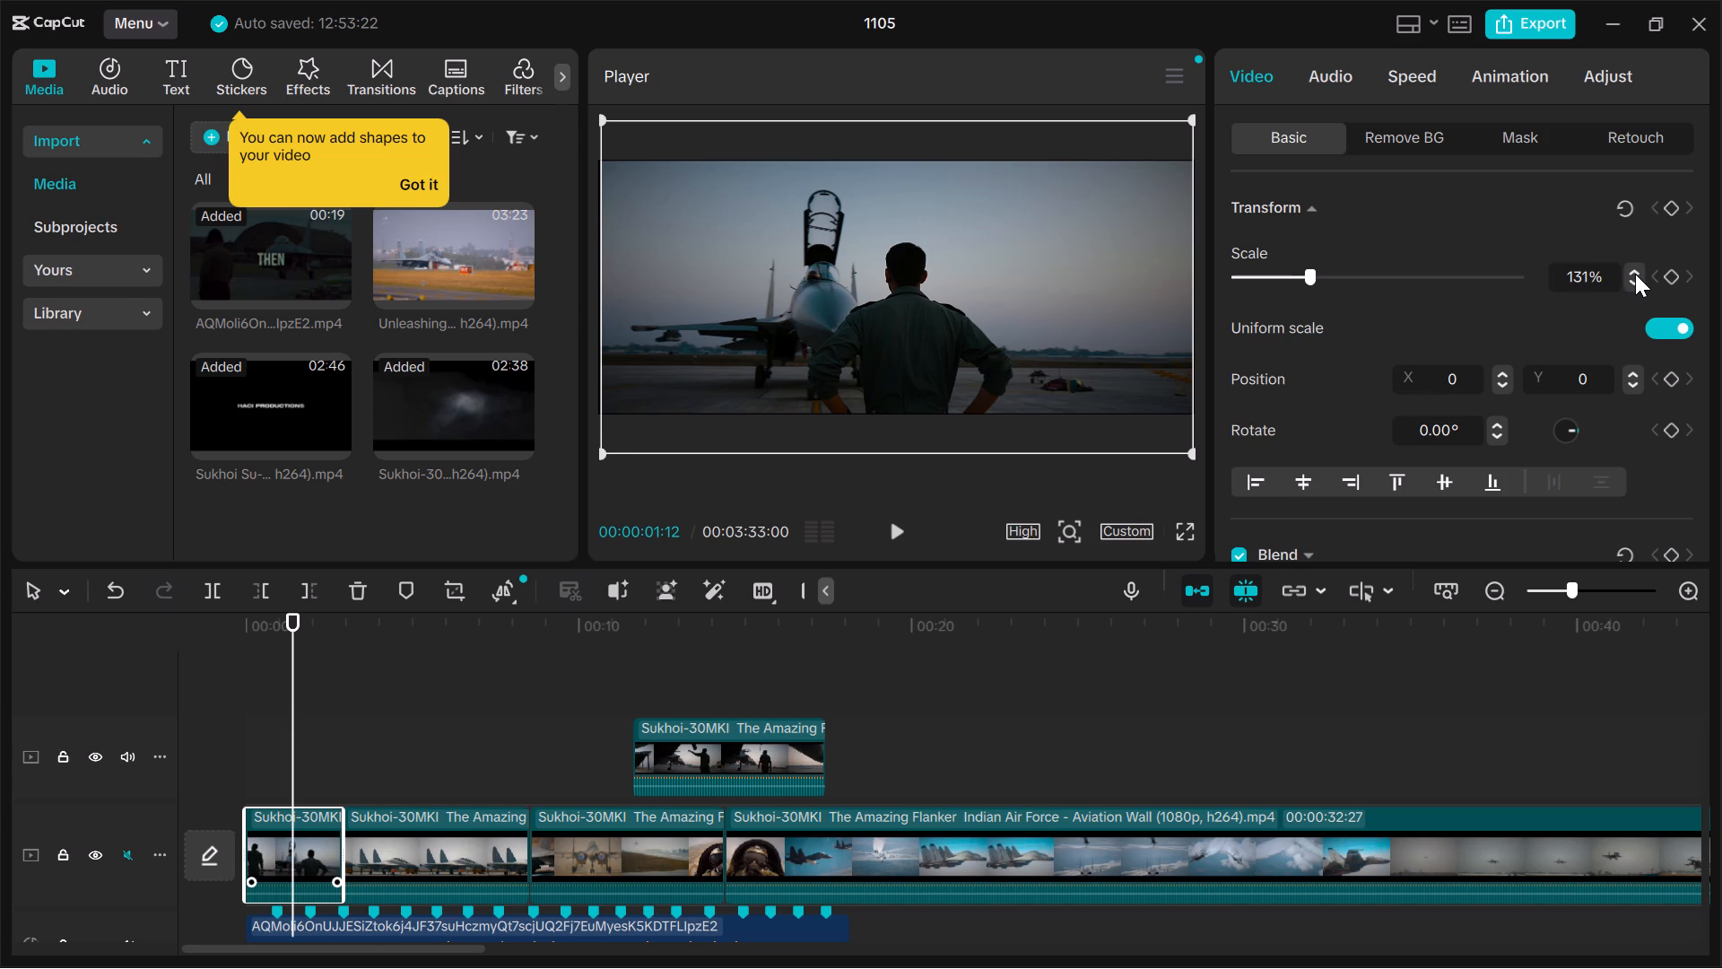
left_click(1635, 274)
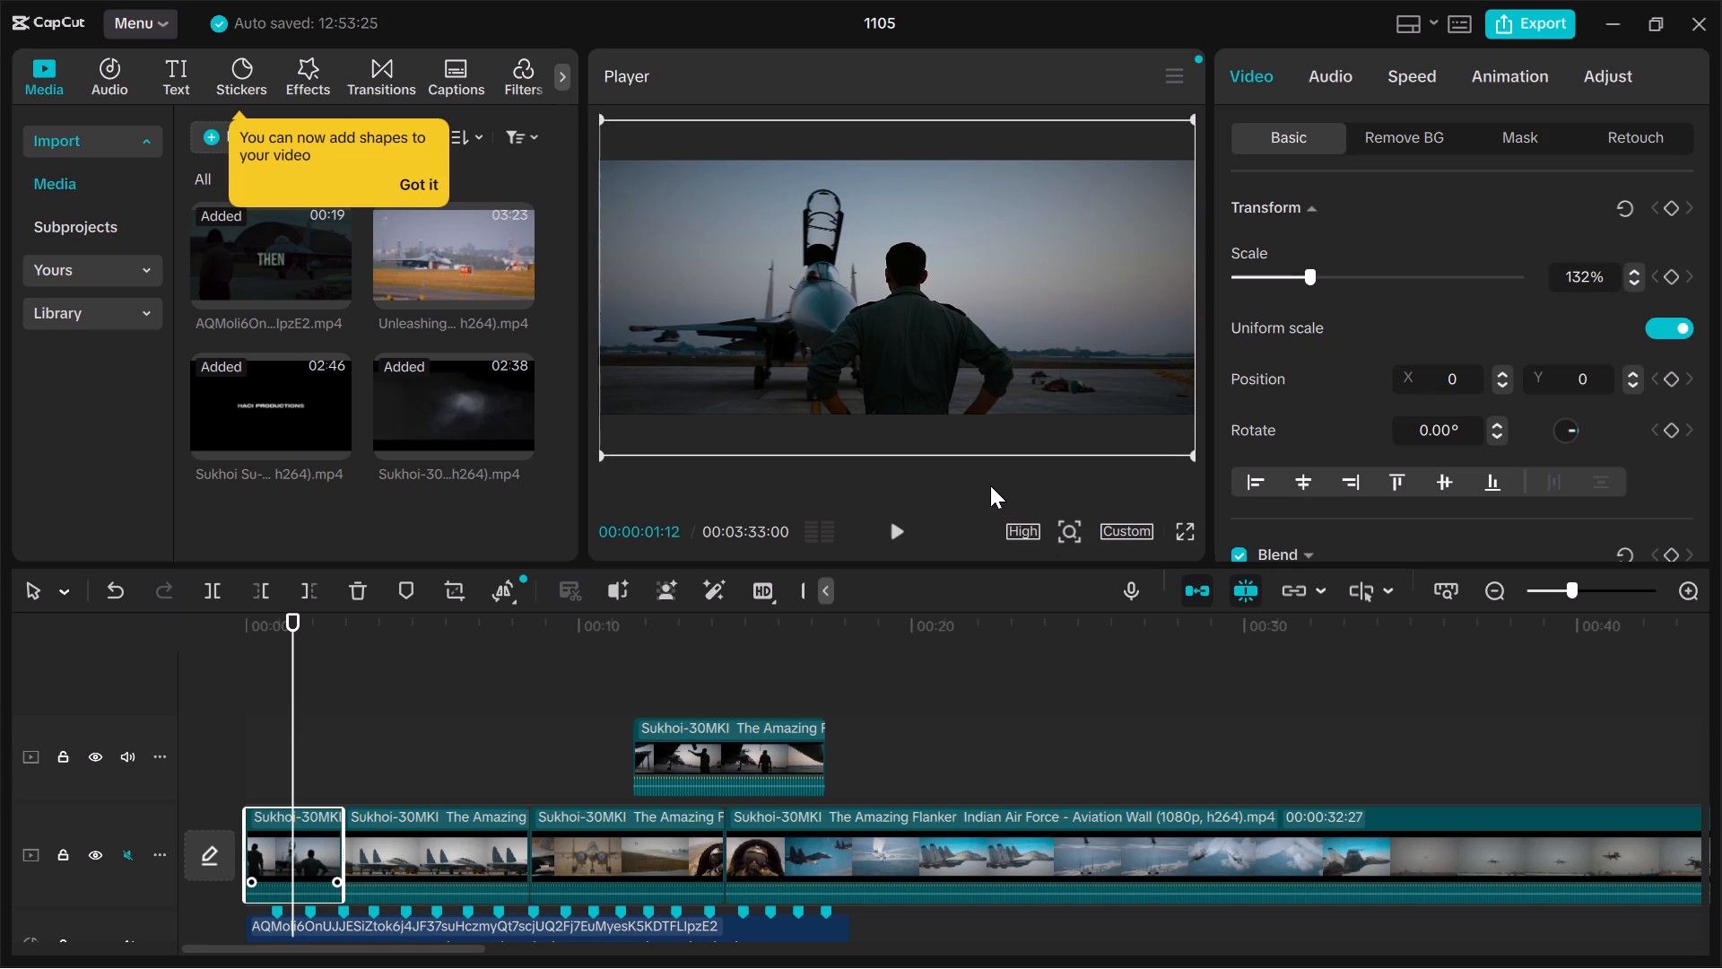
left_click(990, 485)
left_click(908, 479)
Check the aerial jet footage against the opening pilot shot and fine-tune the first main-track clip's scale to 133%.
left_click(937, 697)
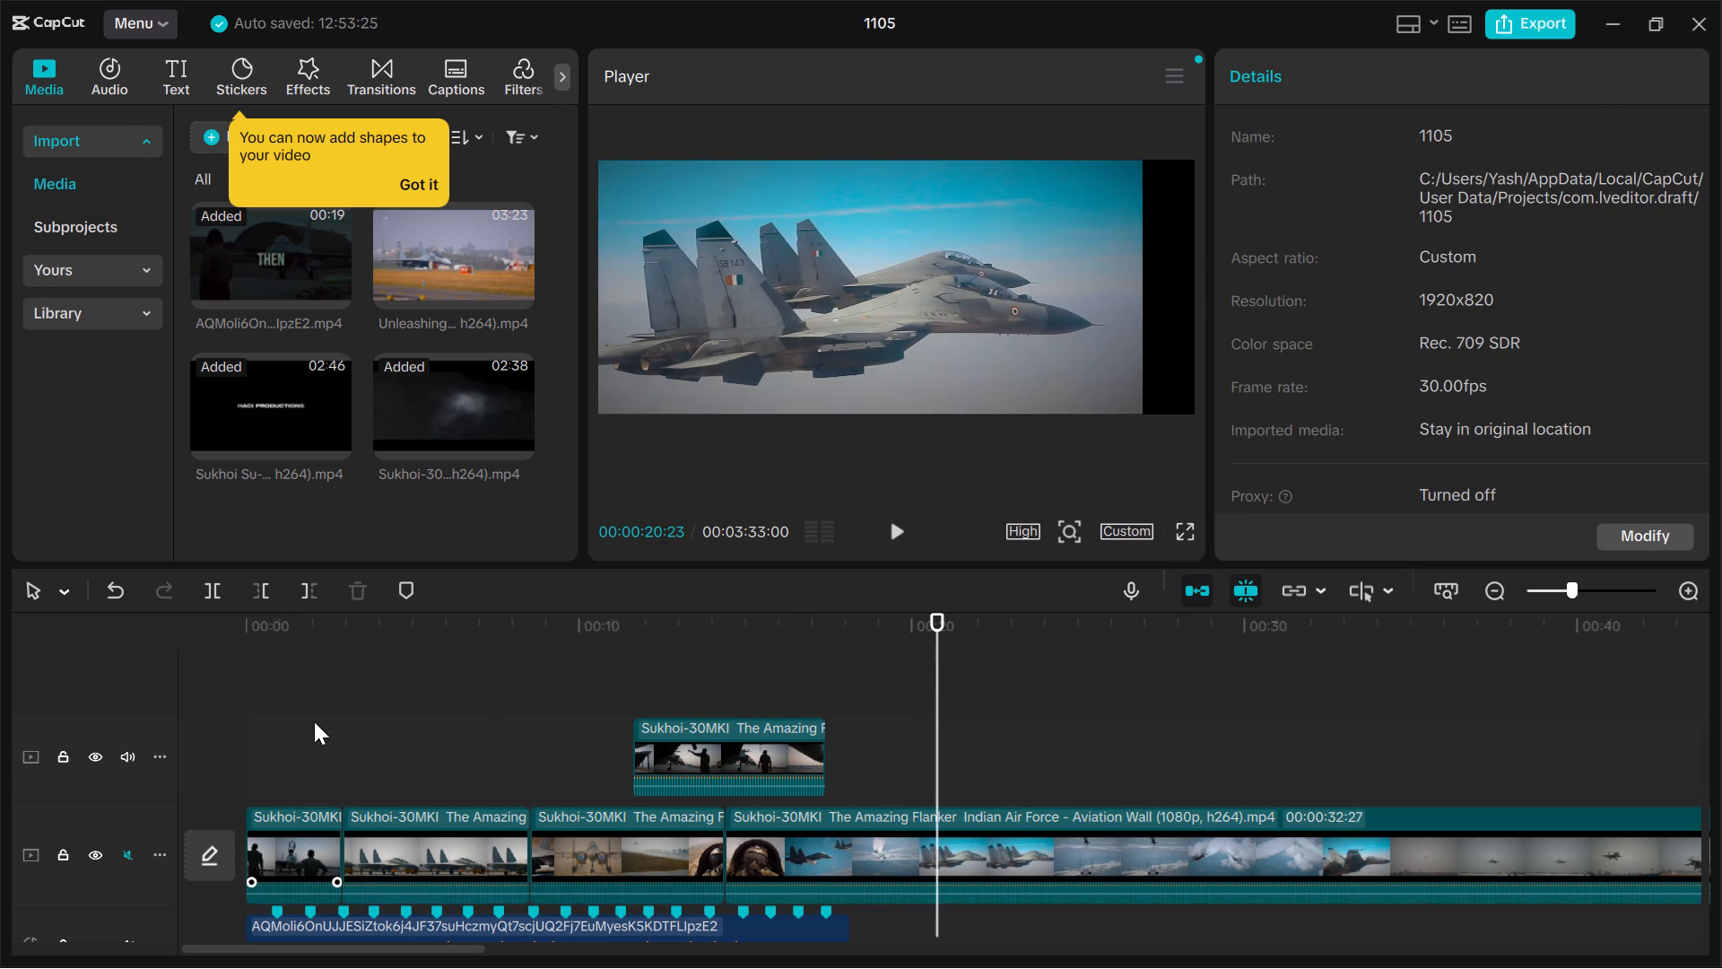
left_click(306, 726)
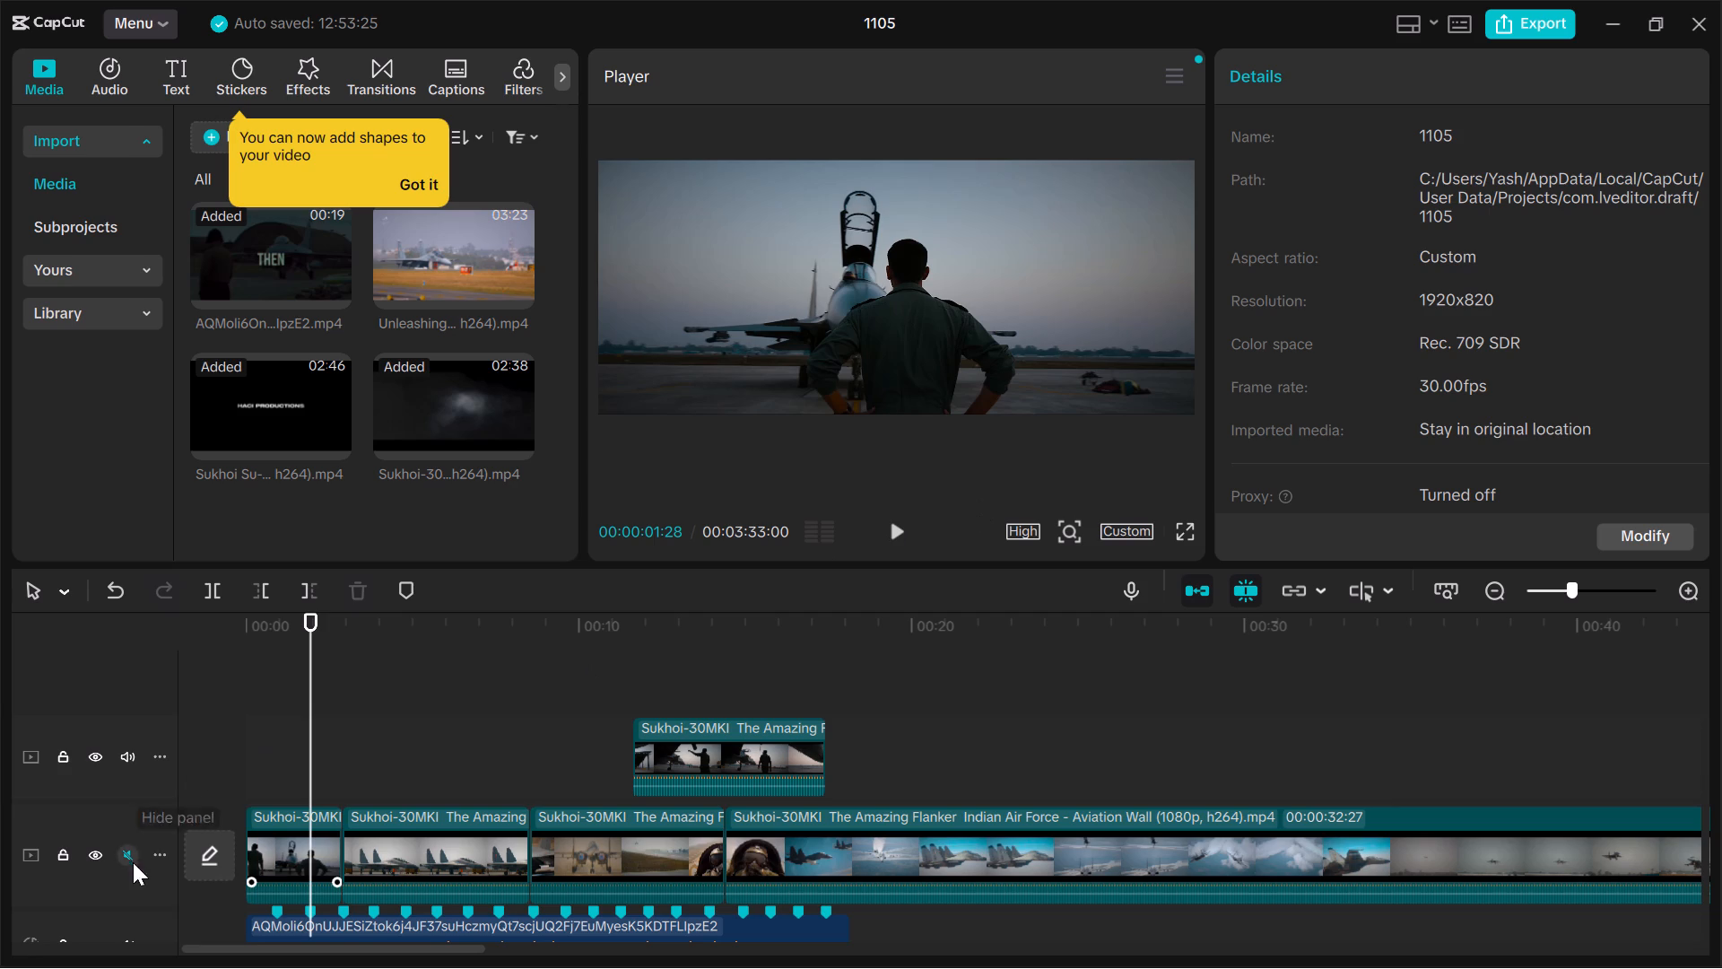
left_click(309, 849)
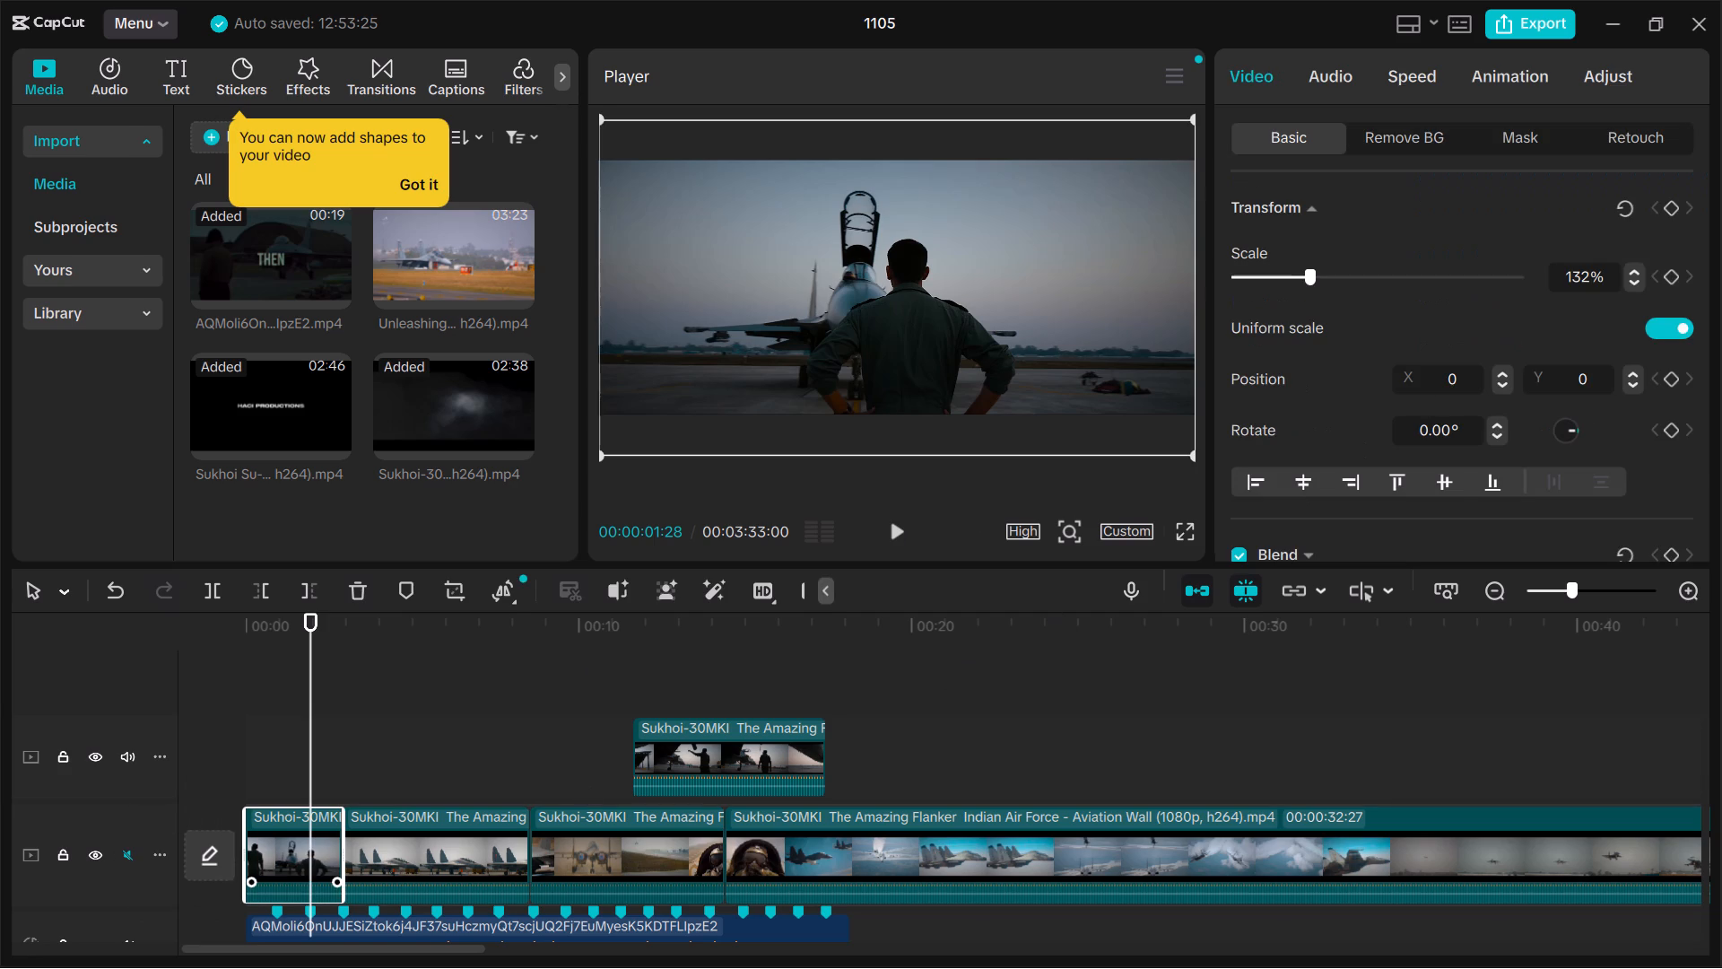
left_click(1638, 271)
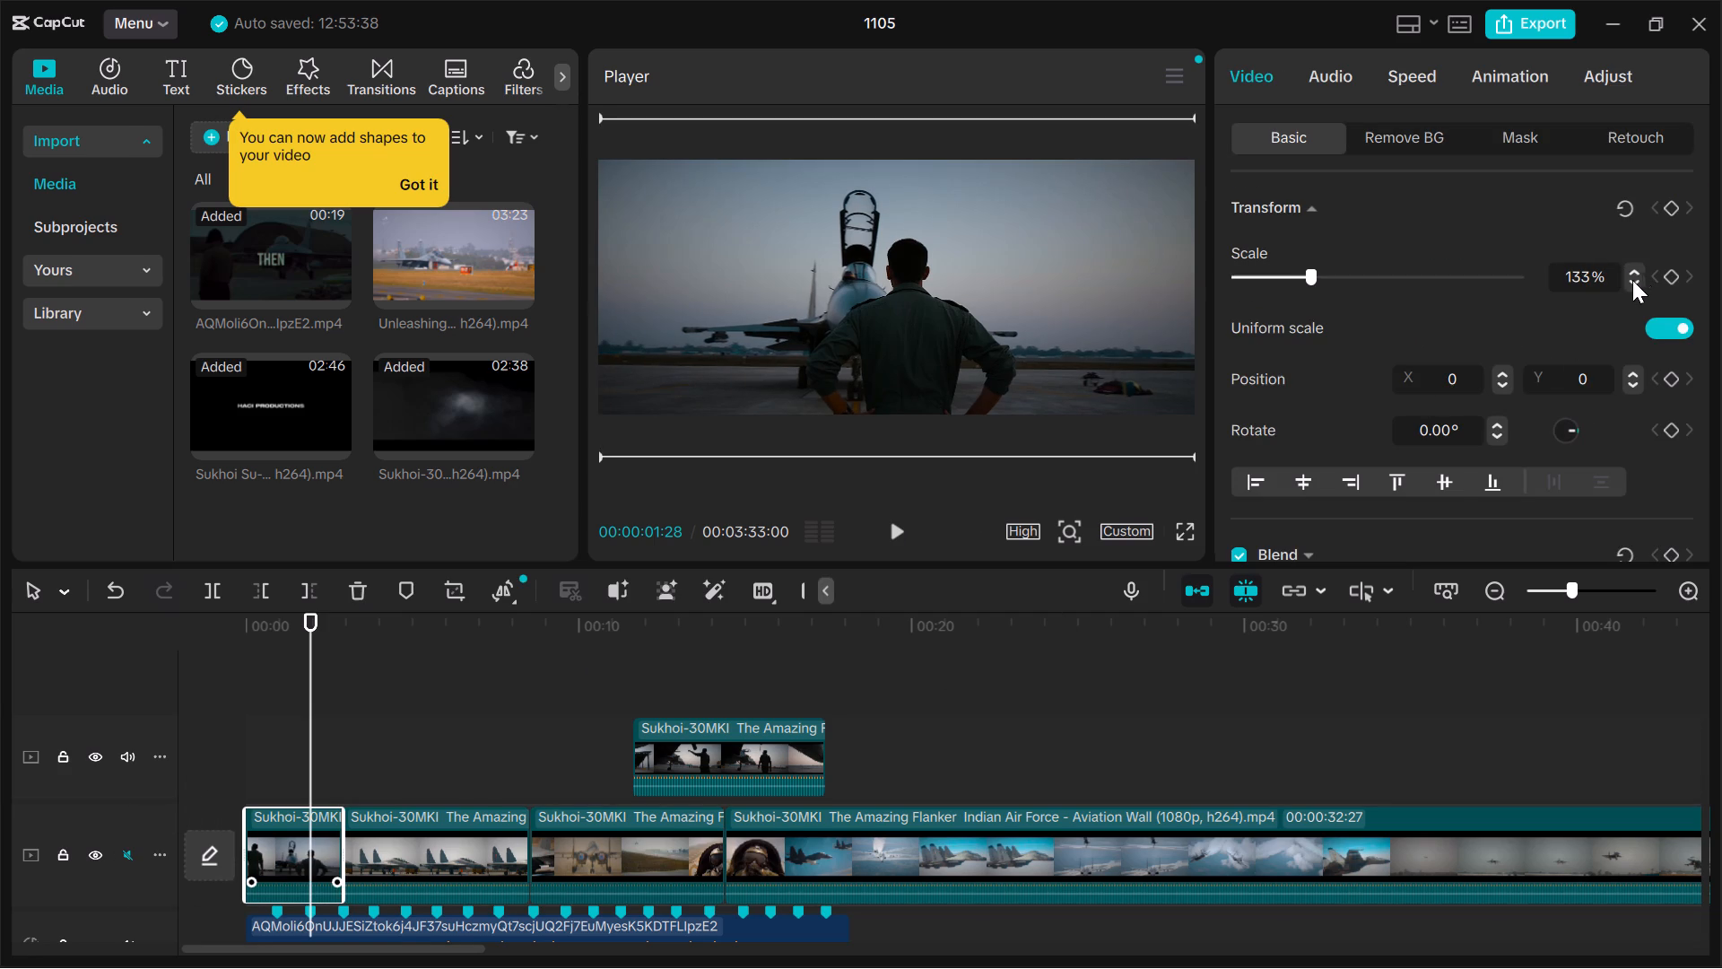
left_click(1633, 281)
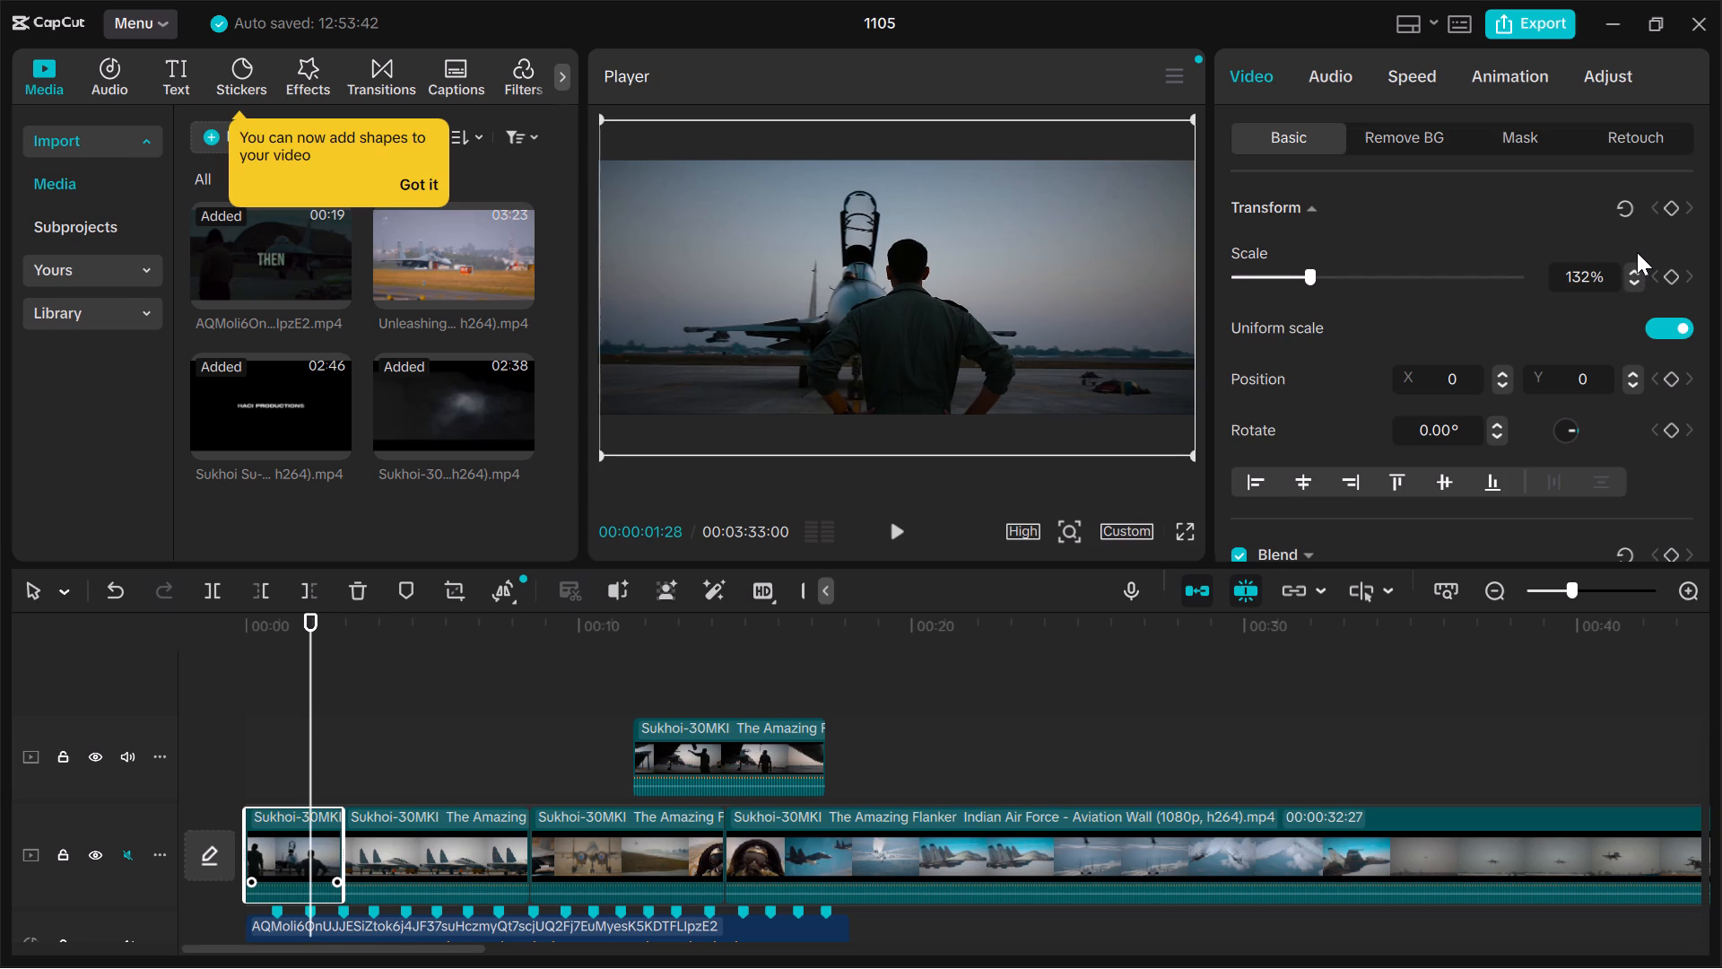
left_click(1637, 266)
left_click(1637, 266)
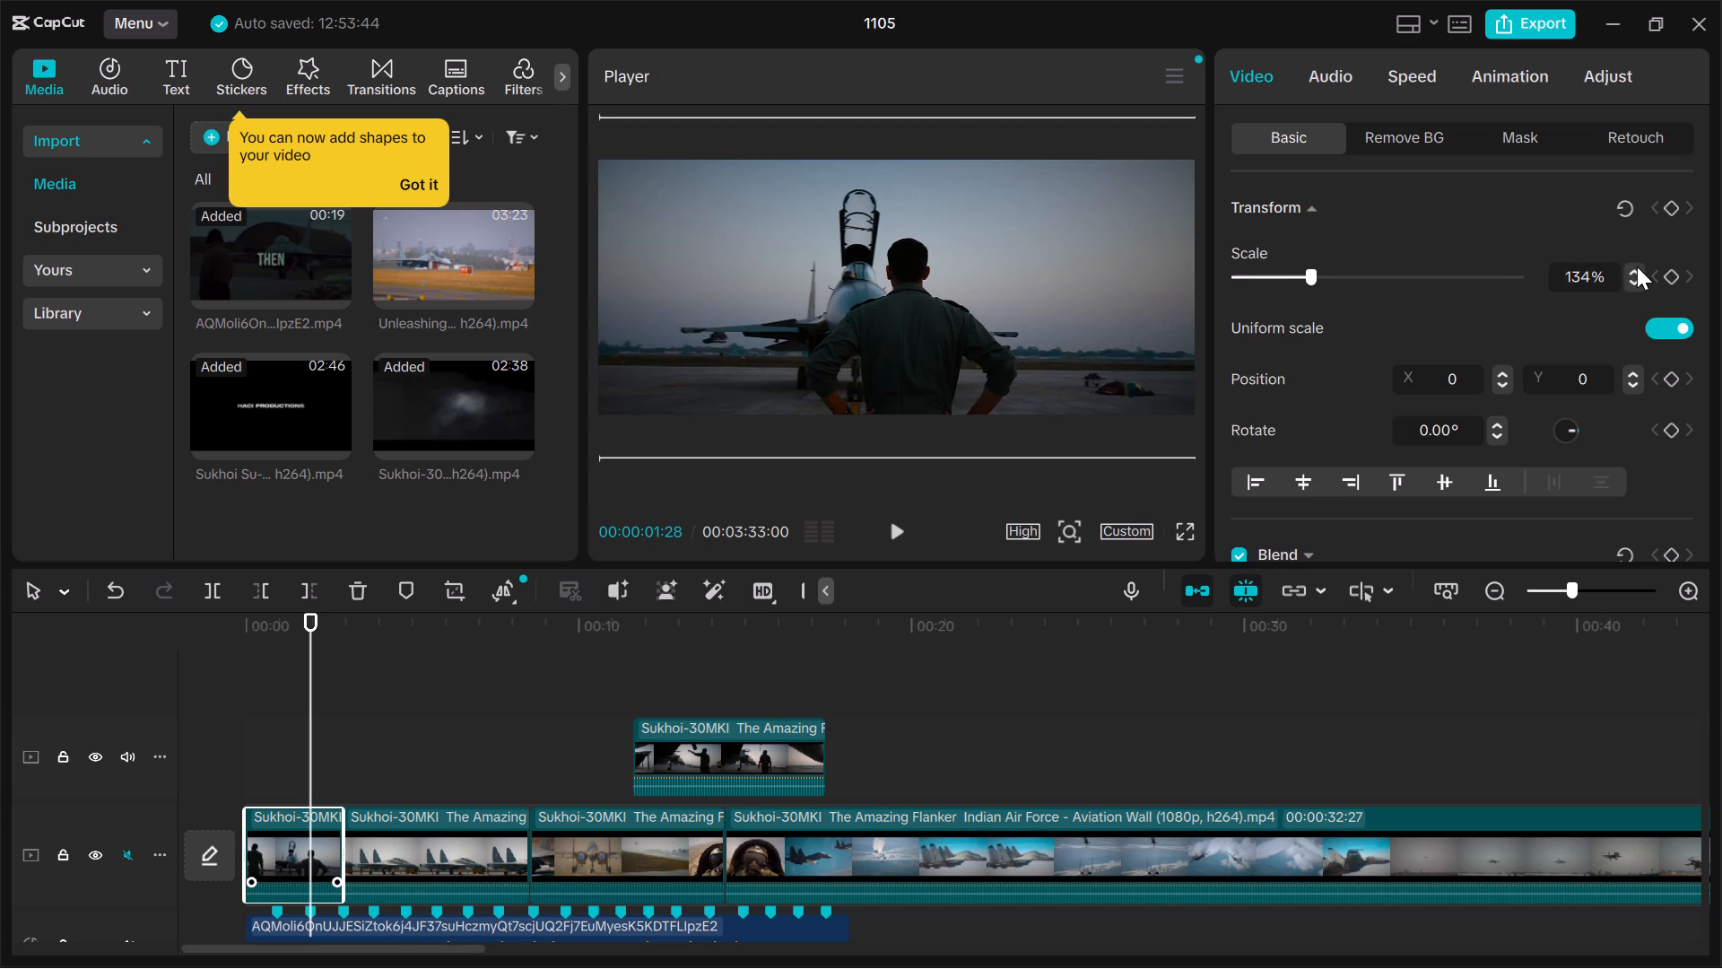
left_click(1637, 266)
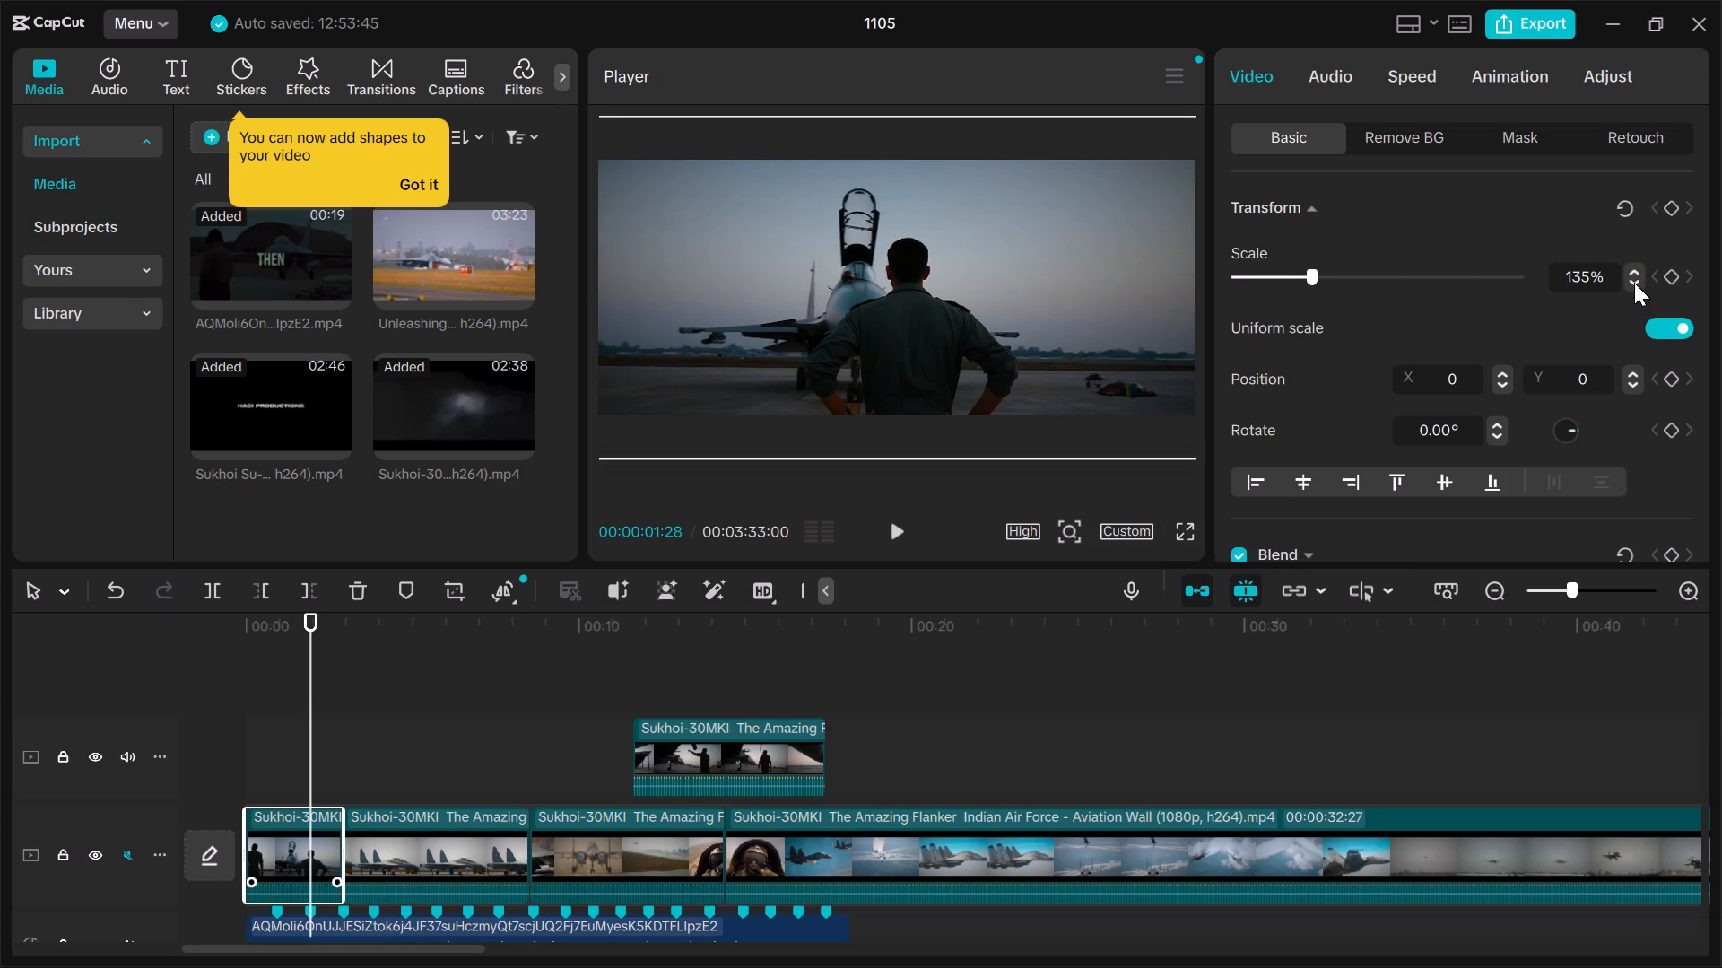
left_click(1634, 283)
left_click(1634, 283)
left_click(1634, 283)
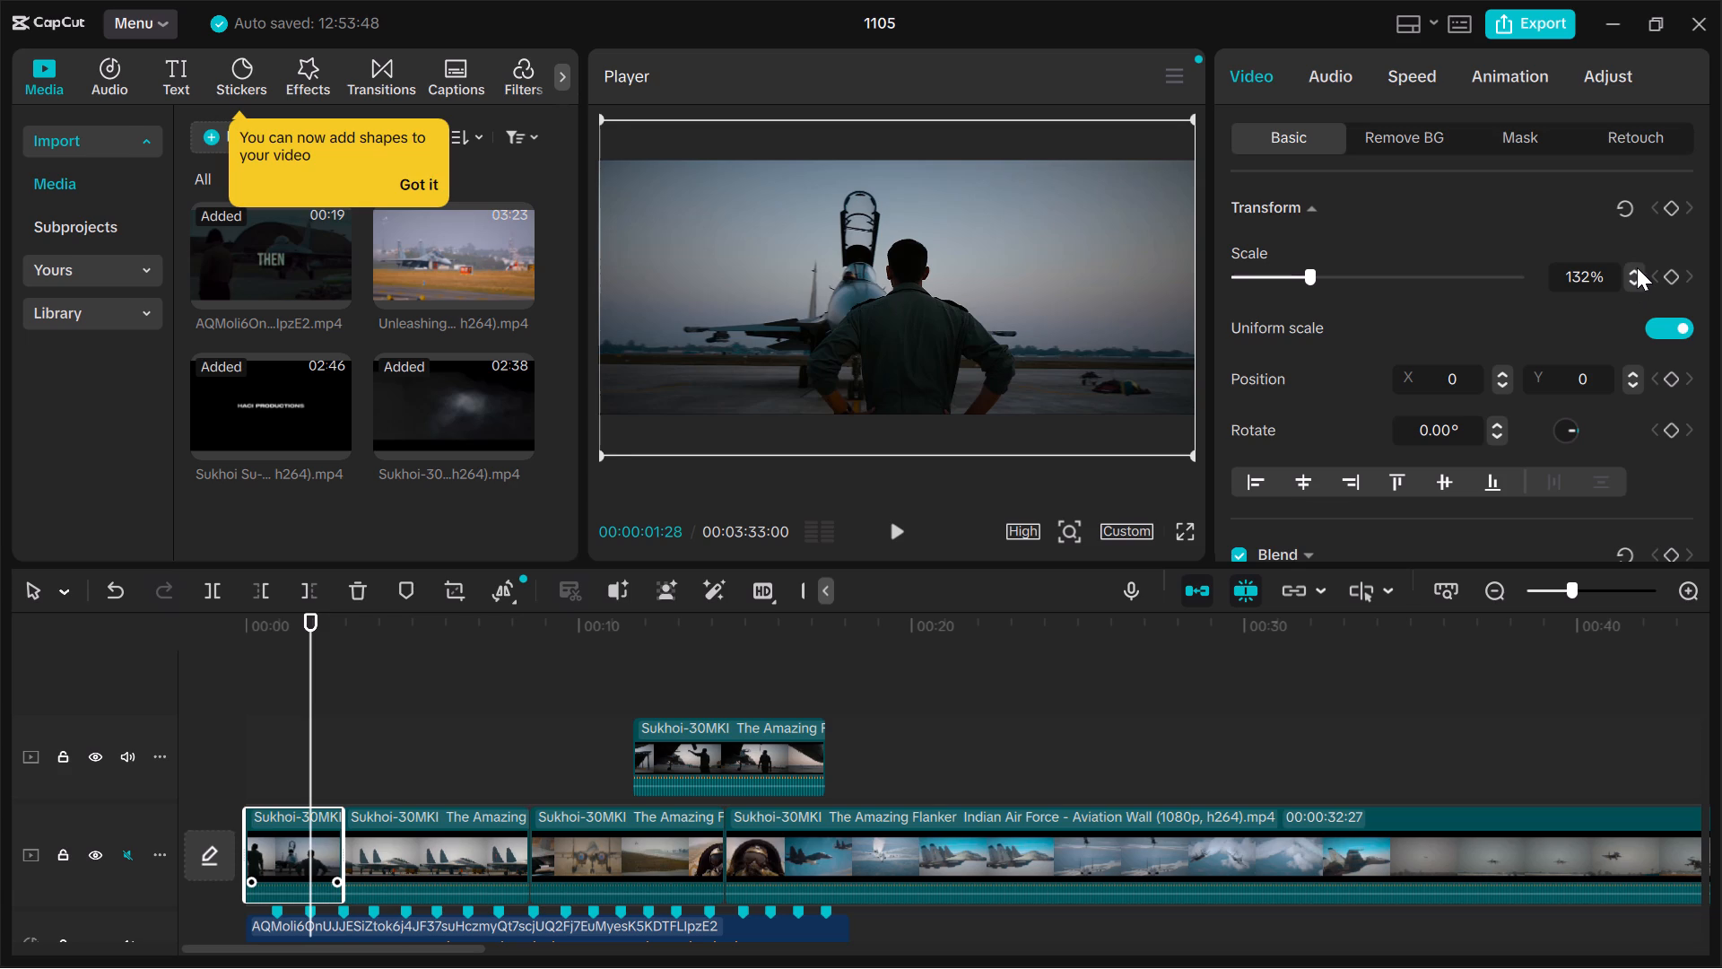
left_click(1637, 267)
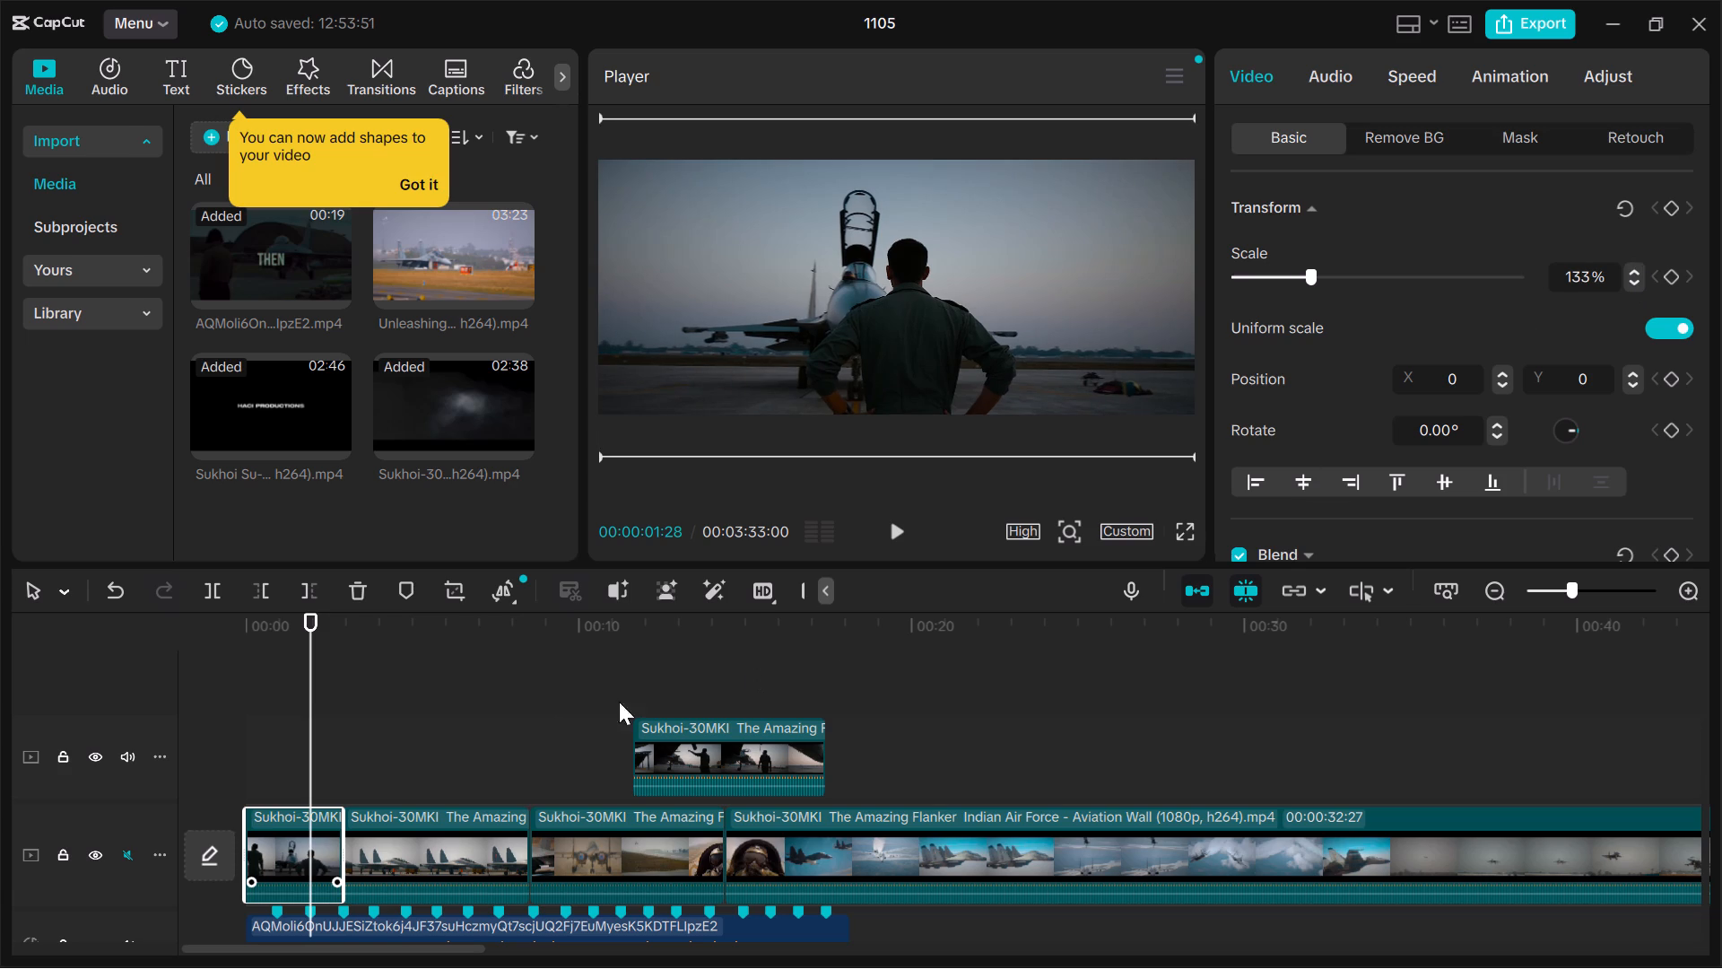
Play the timeline from the start to review how the opening clips fill the frame.
left_click(247, 734)
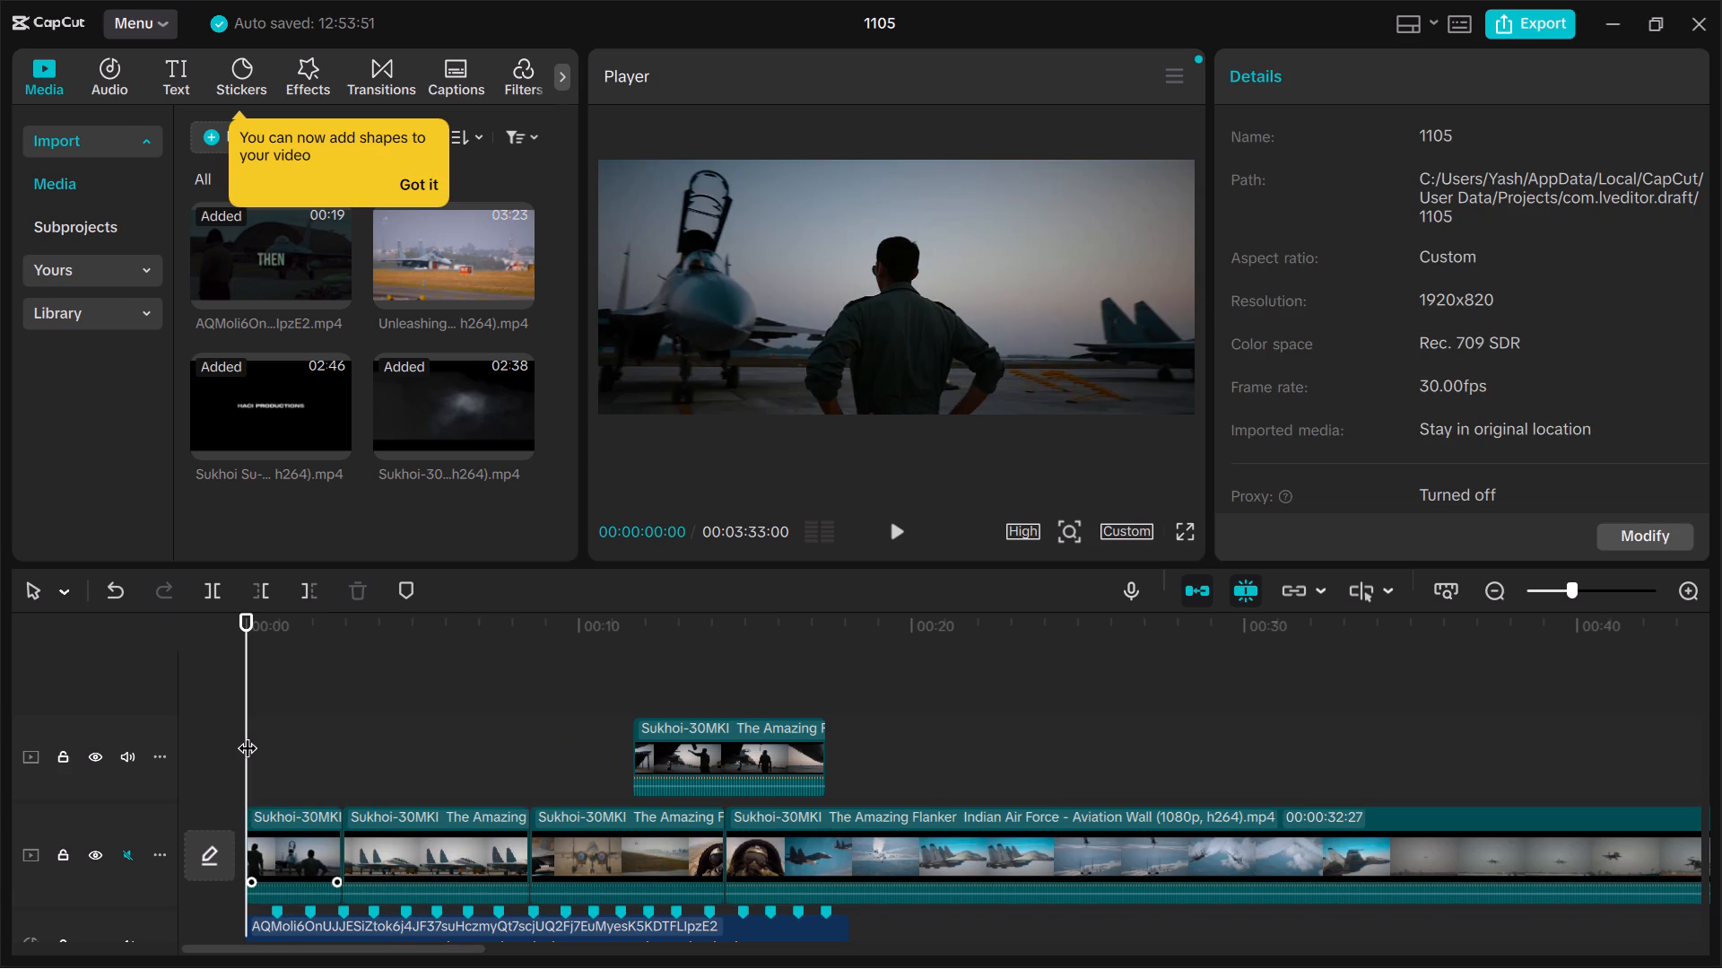
key("space")
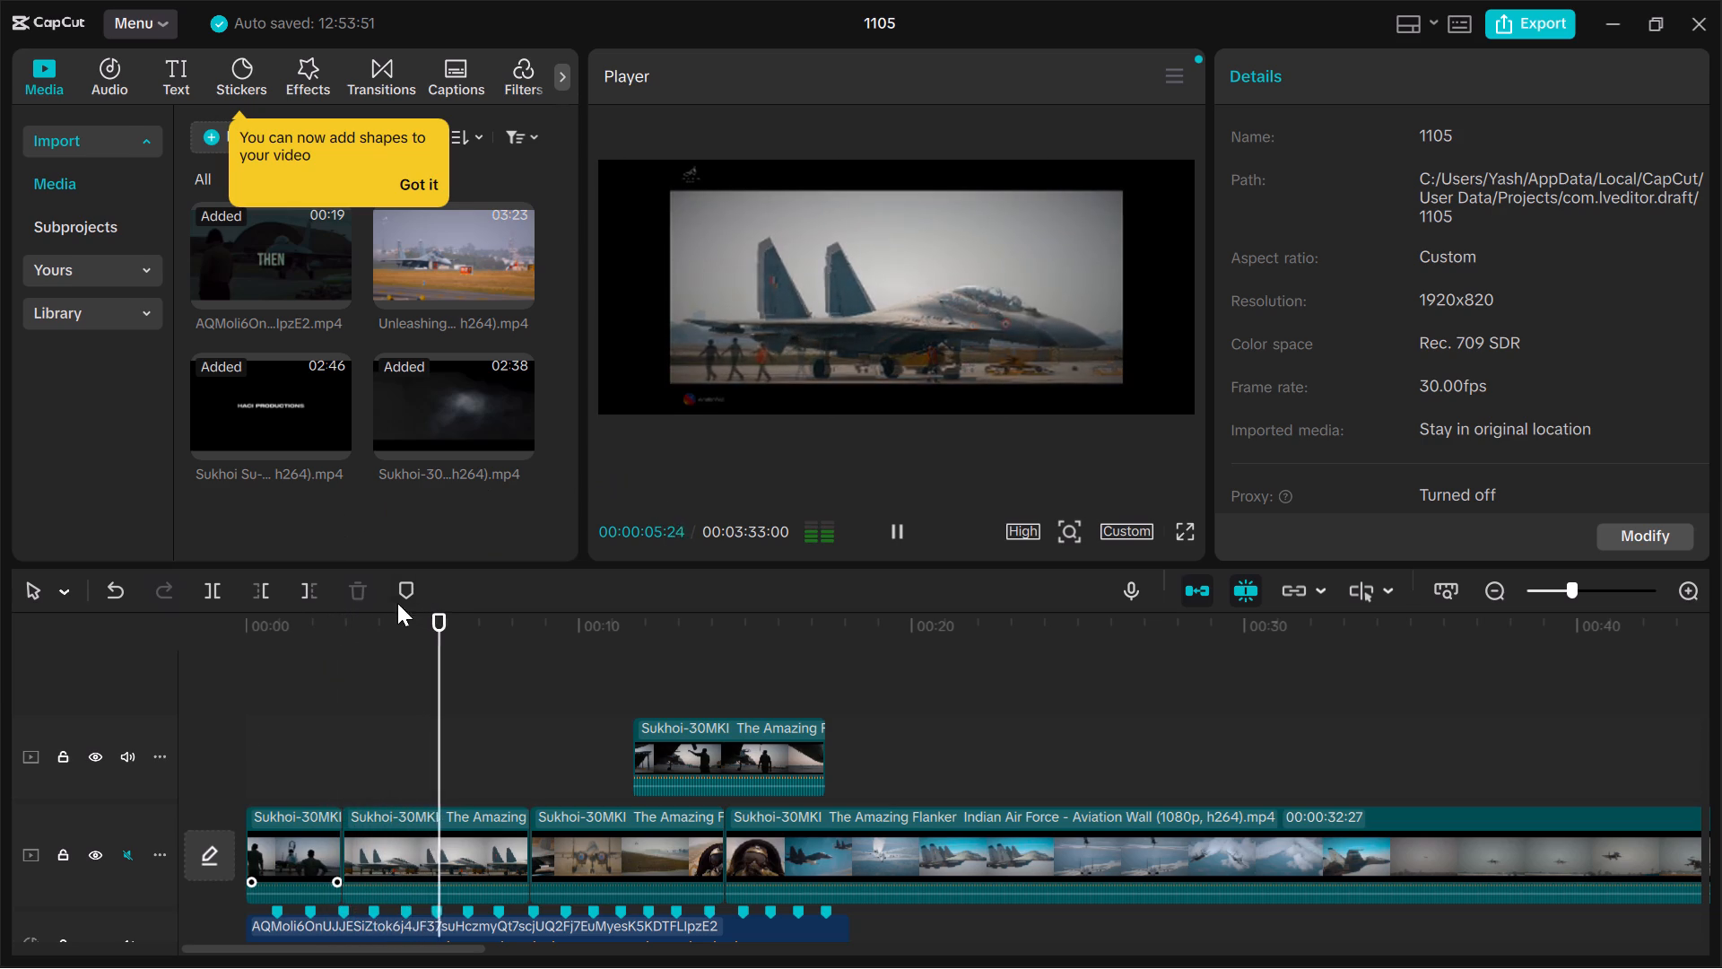
left_click(264, 680)
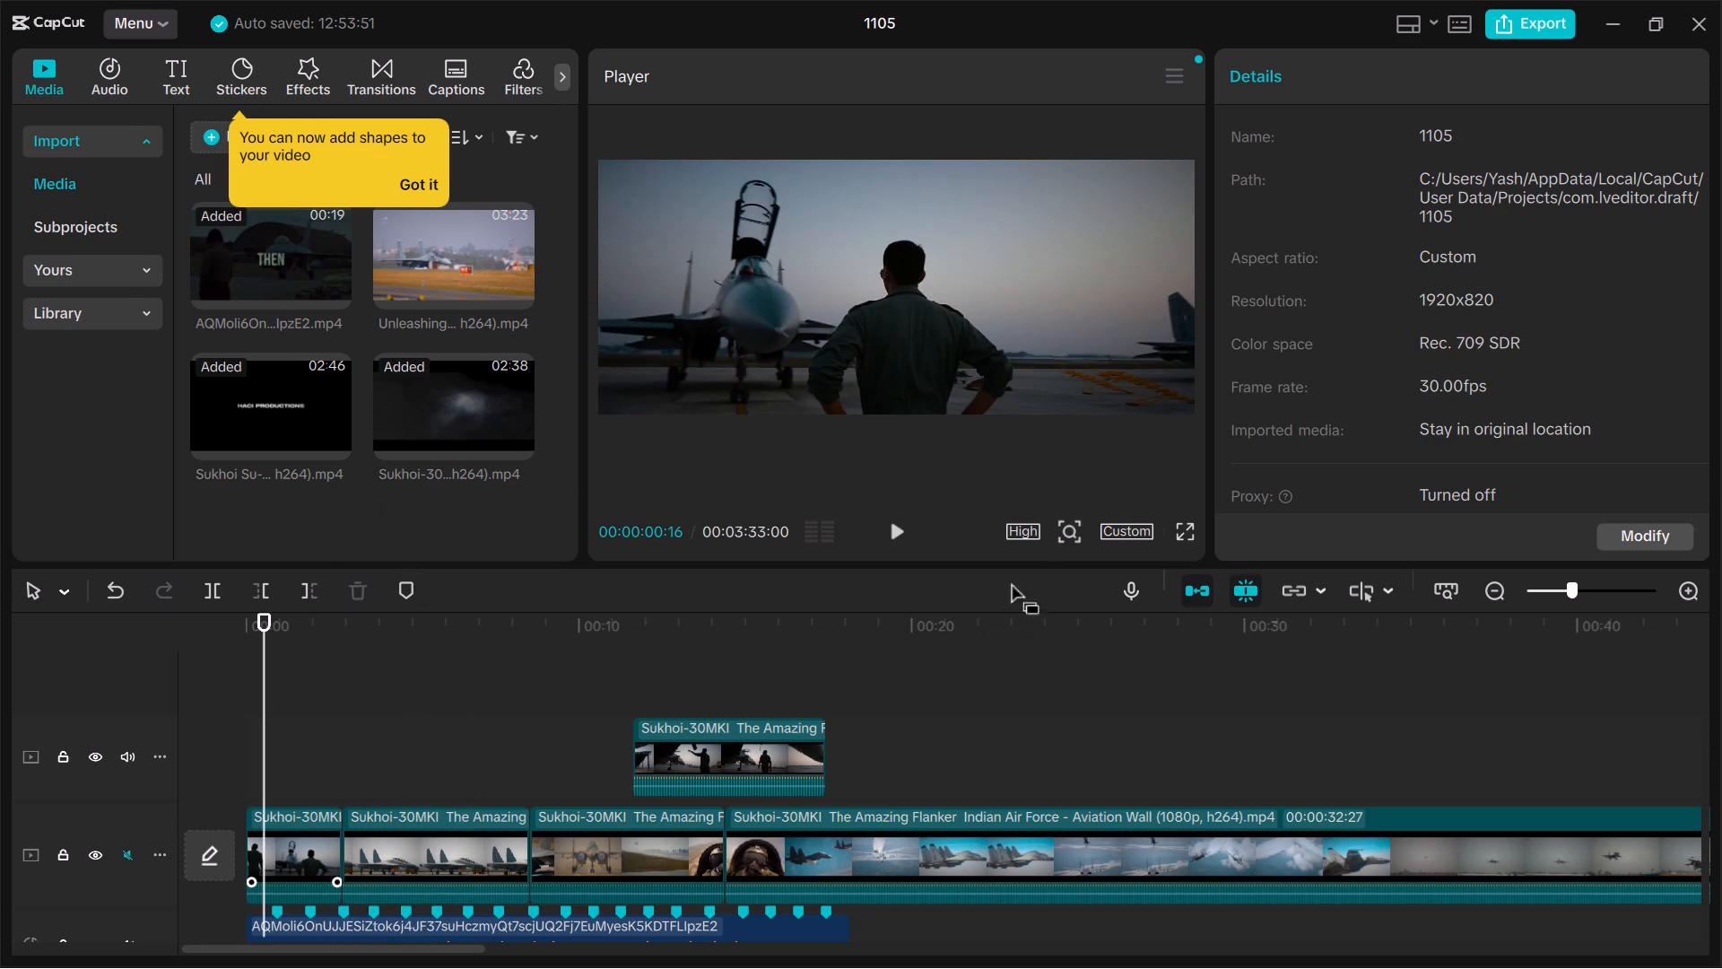
Set the player's preview quality to Full.
left_click(1036, 529)
left_click(1090, 558)
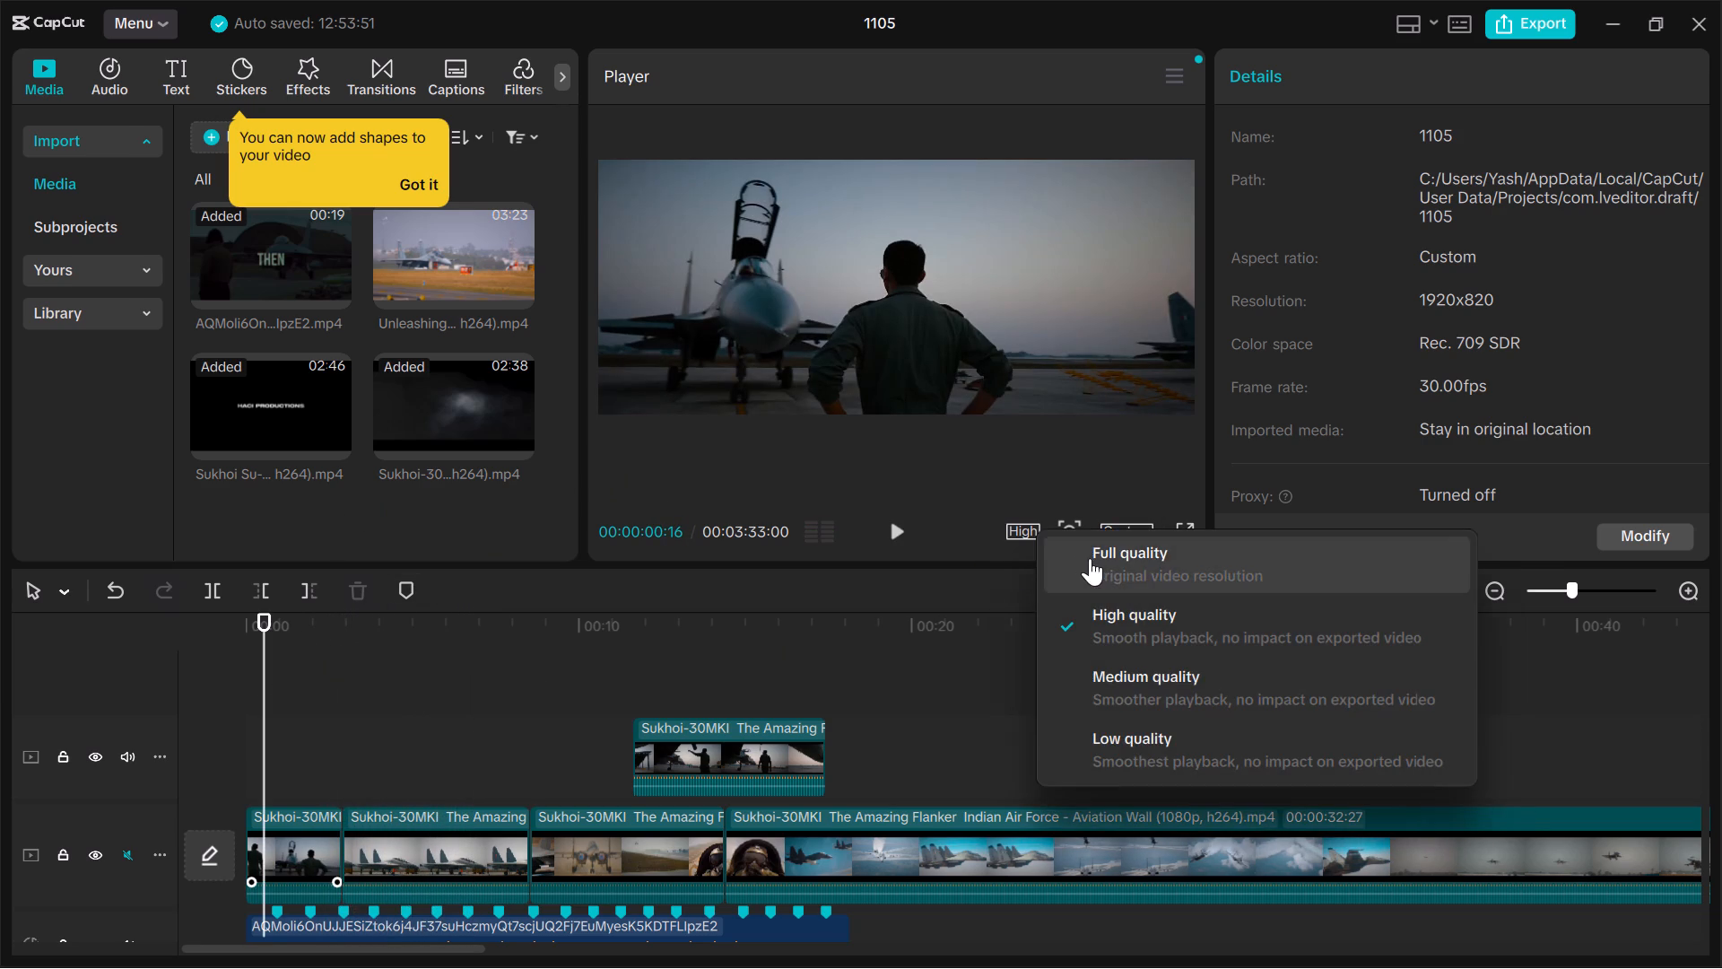
Review the opening clips from the start in full-screen playback, and return to the start of the timeline.
left_click(217, 747)
left_click(1170, 541)
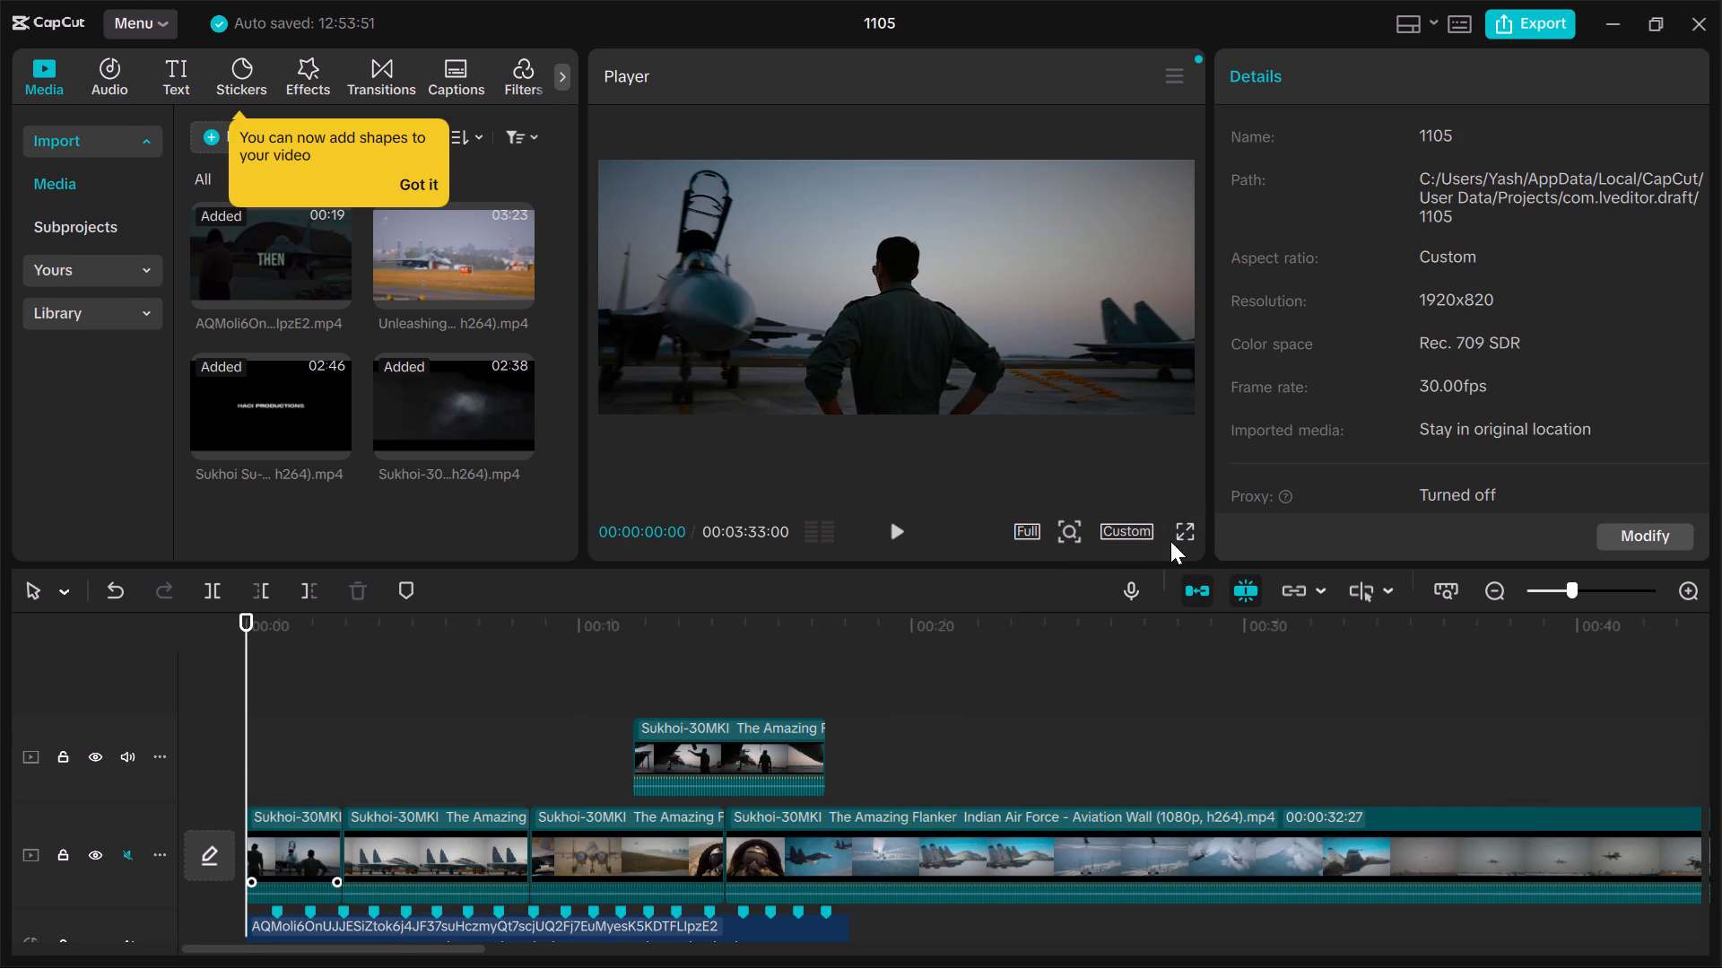
left_click(1183, 538)
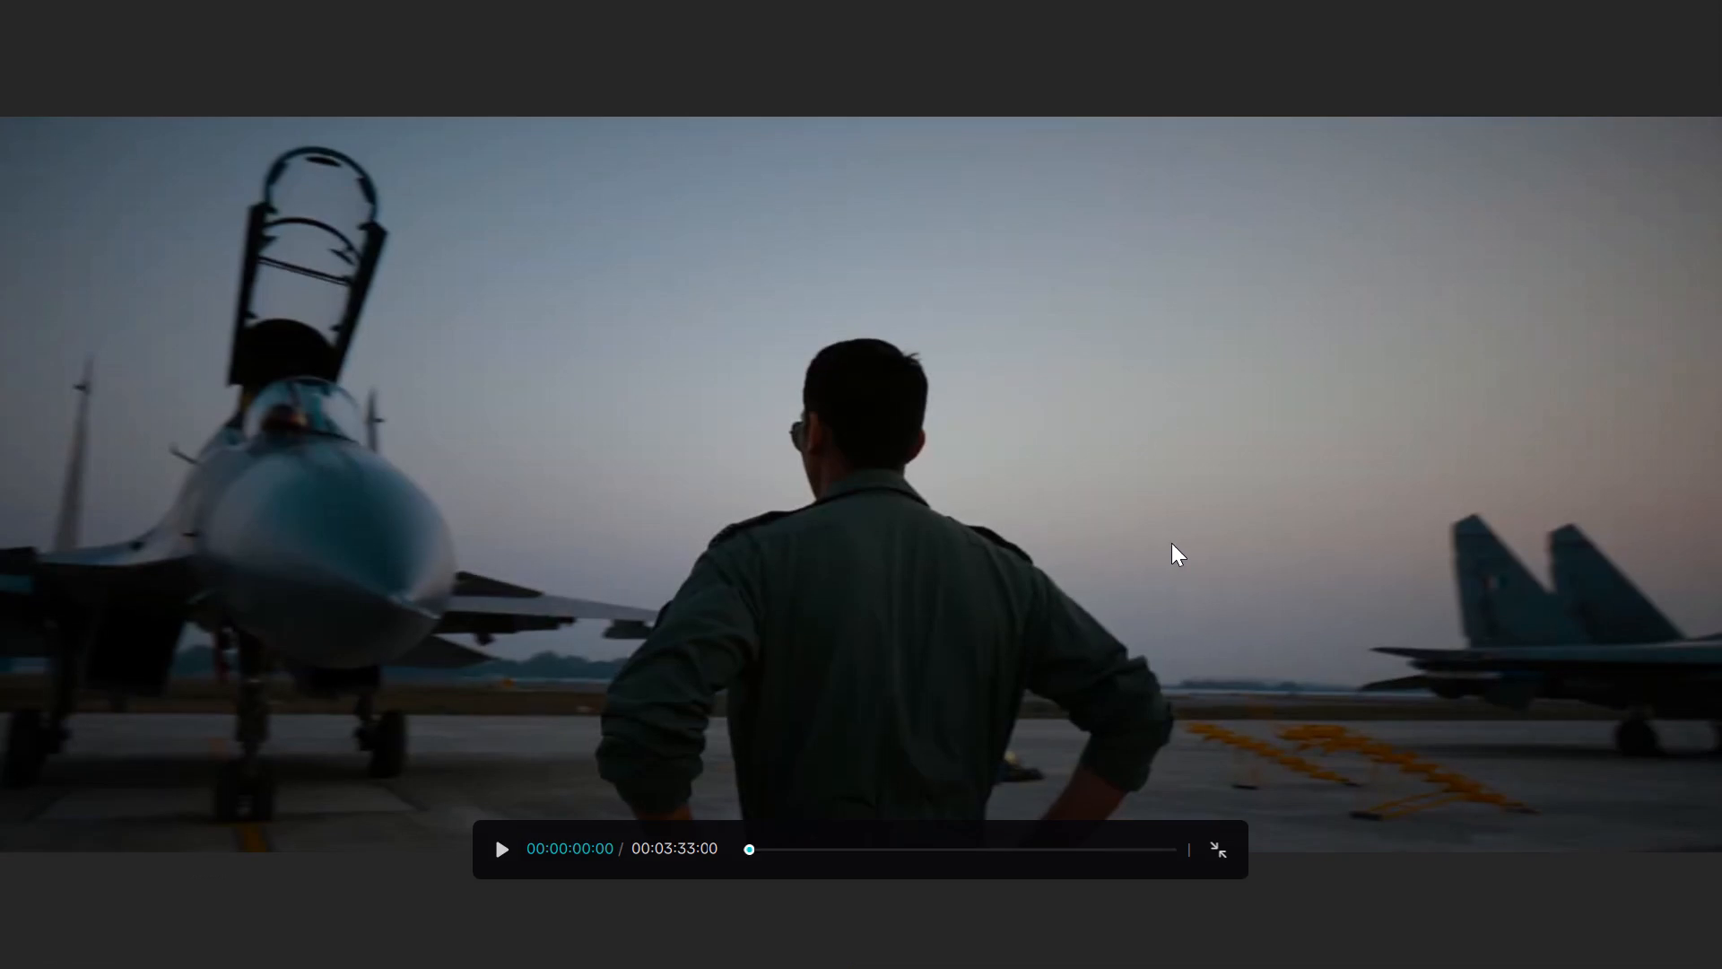
left_click(503, 845)
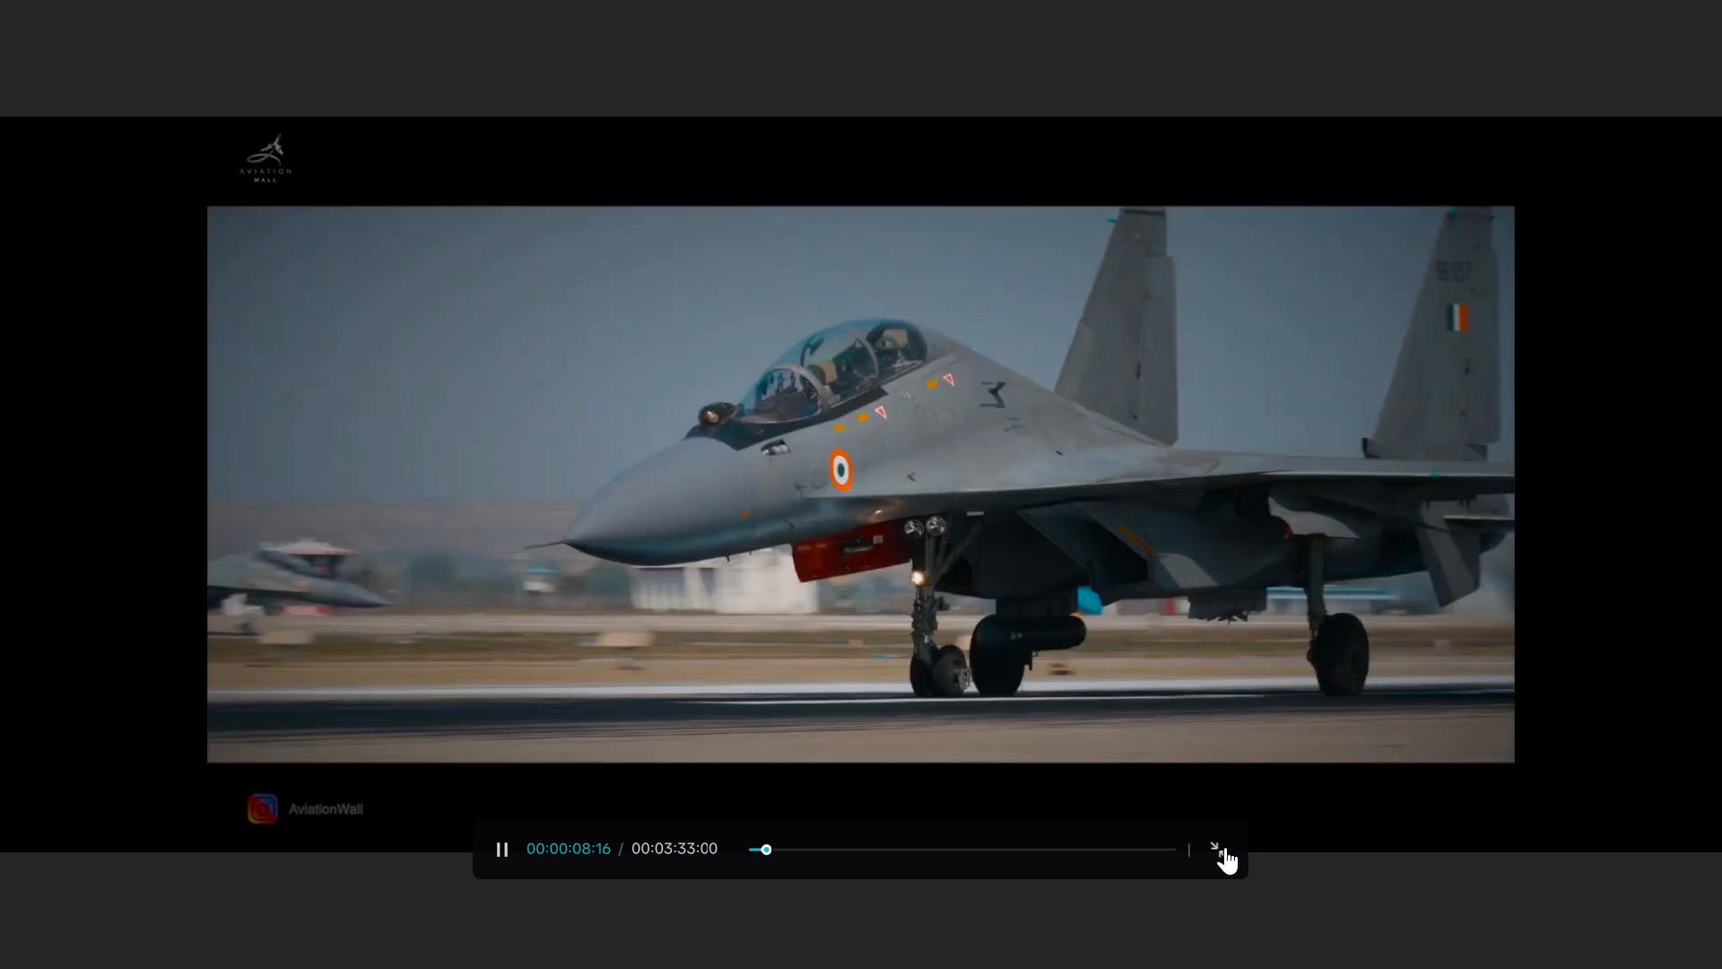
left_click(1225, 847)
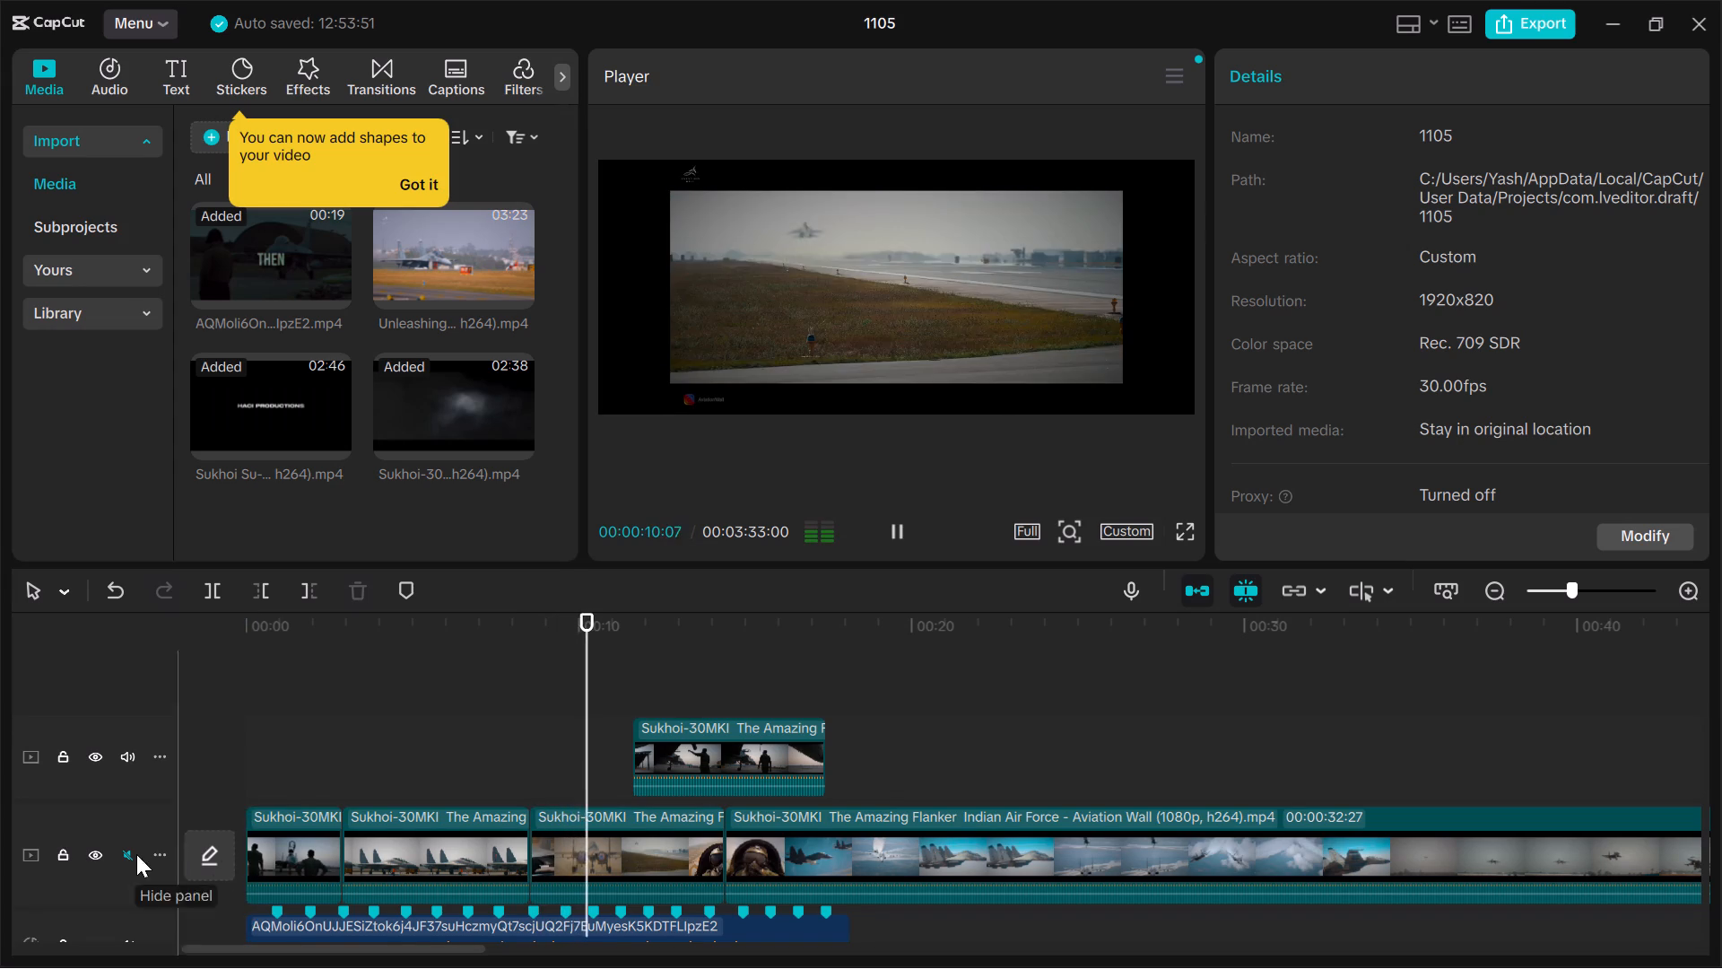
left_click(230, 742)
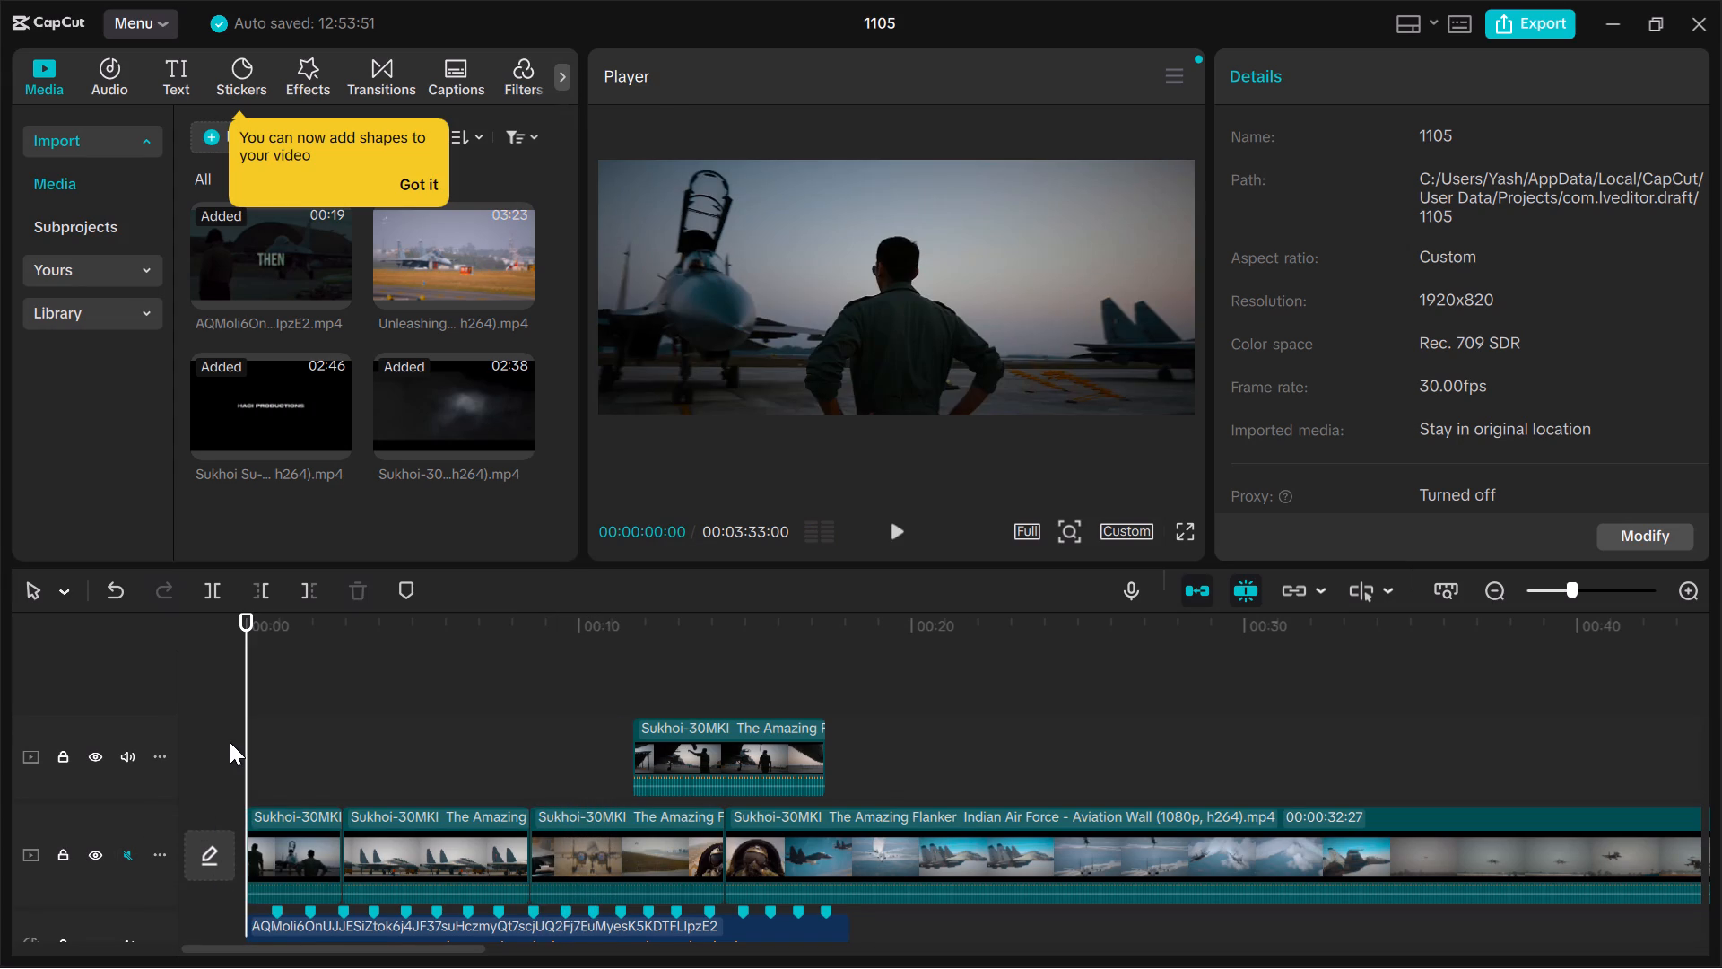
Open the project settings for the custom aspect ratio and examine the available aspect ratio presets.
left_click(1135, 545)
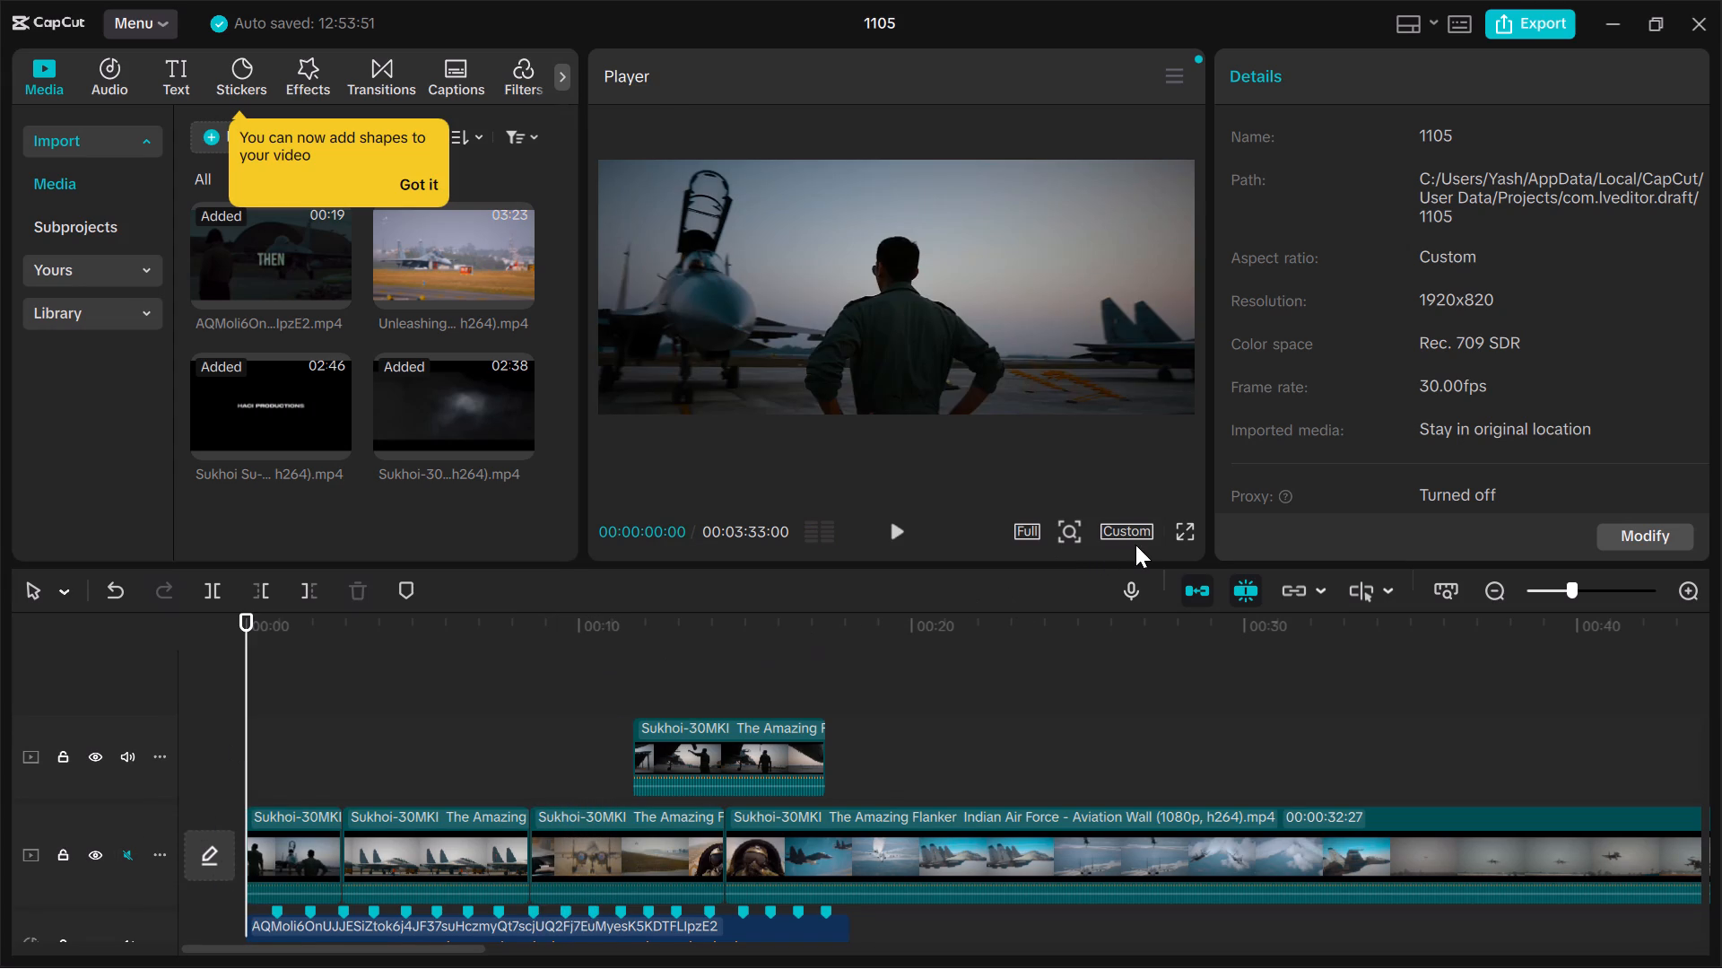
left_click(1135, 532)
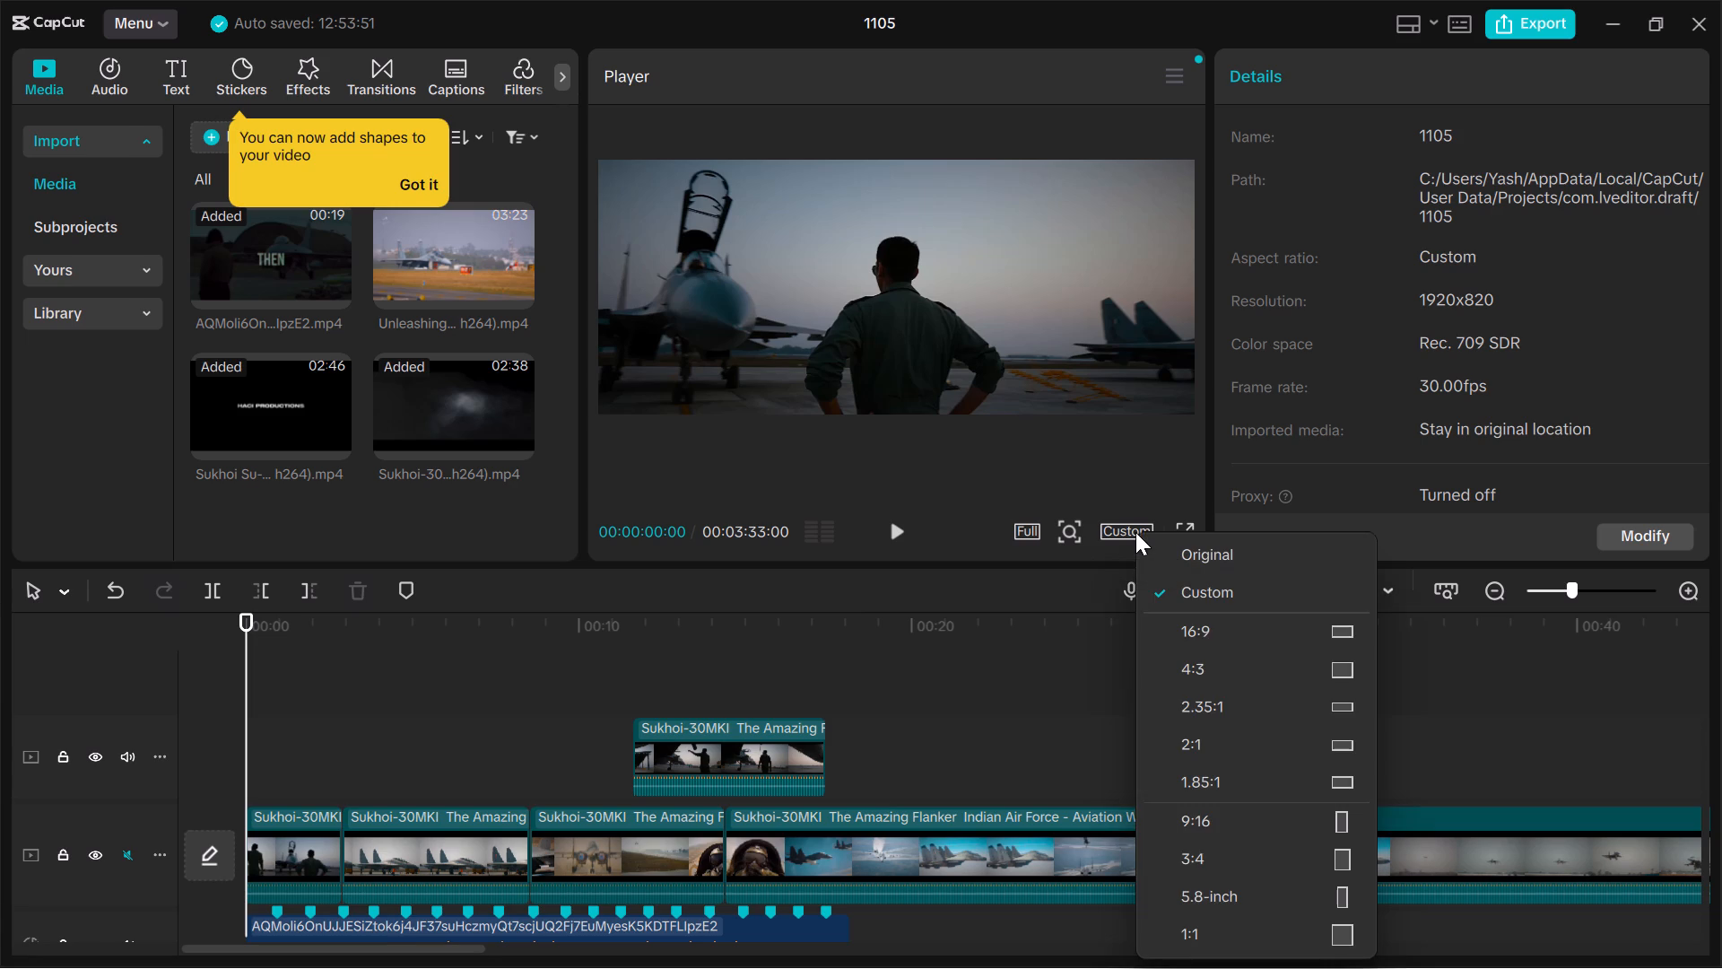
scroll(1161, 782, "down", 1)
left_click(1232, 593)
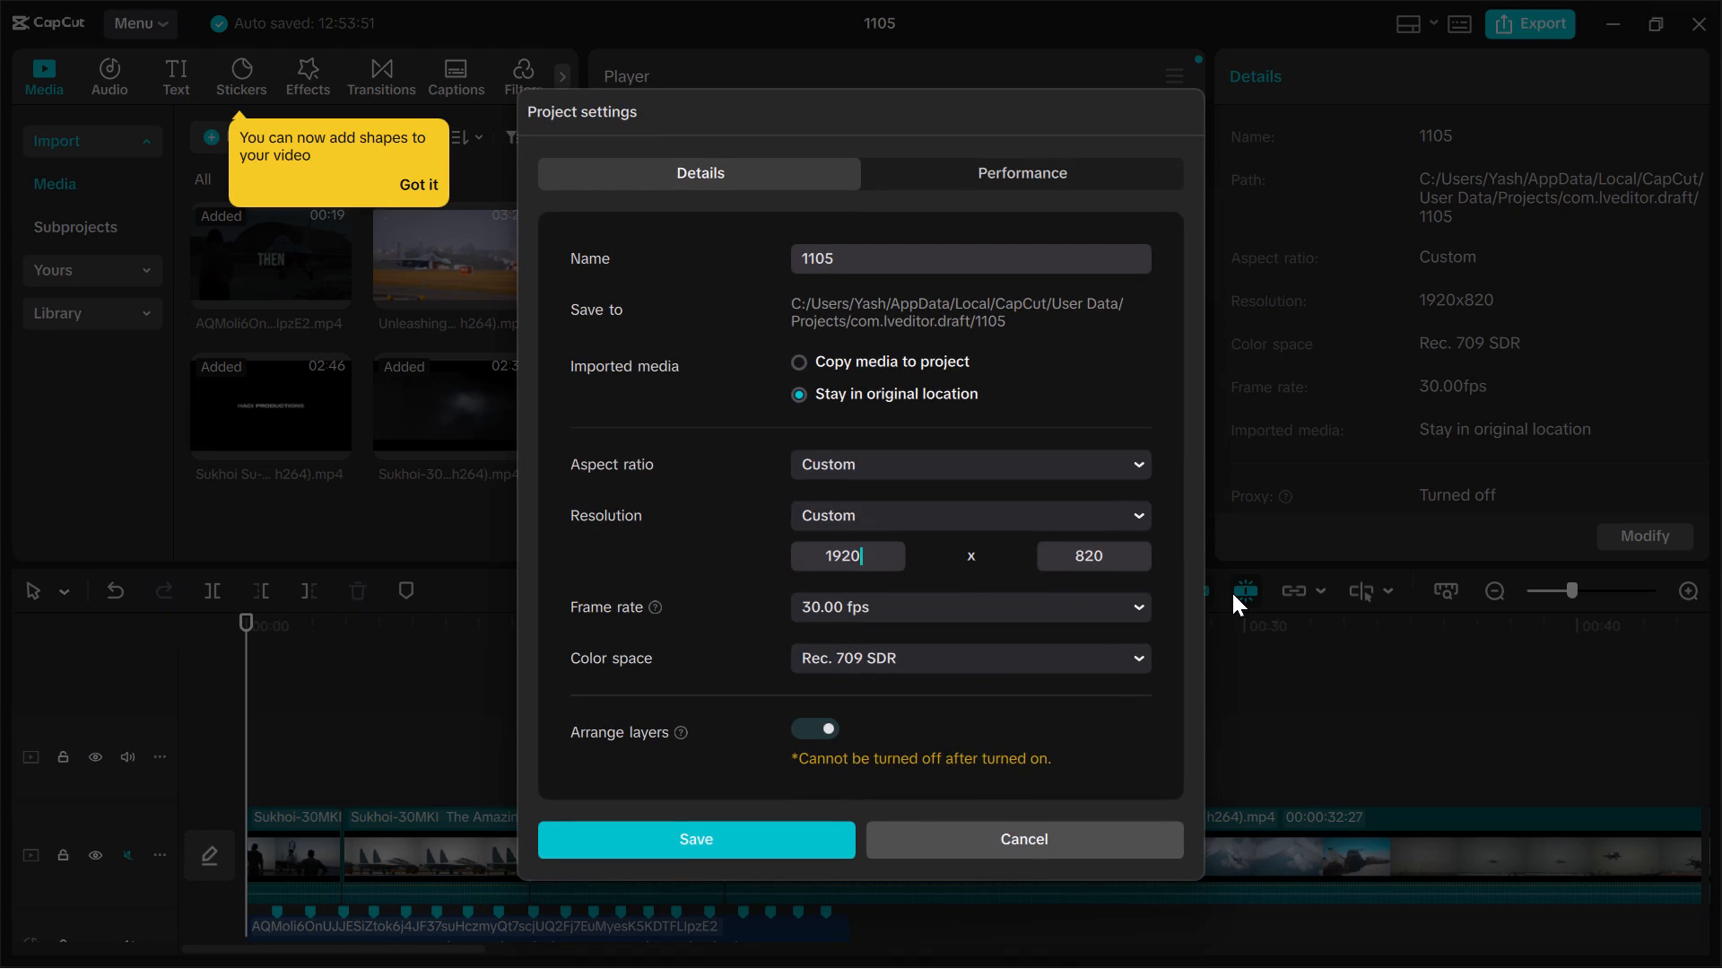
left_click(1082, 465)
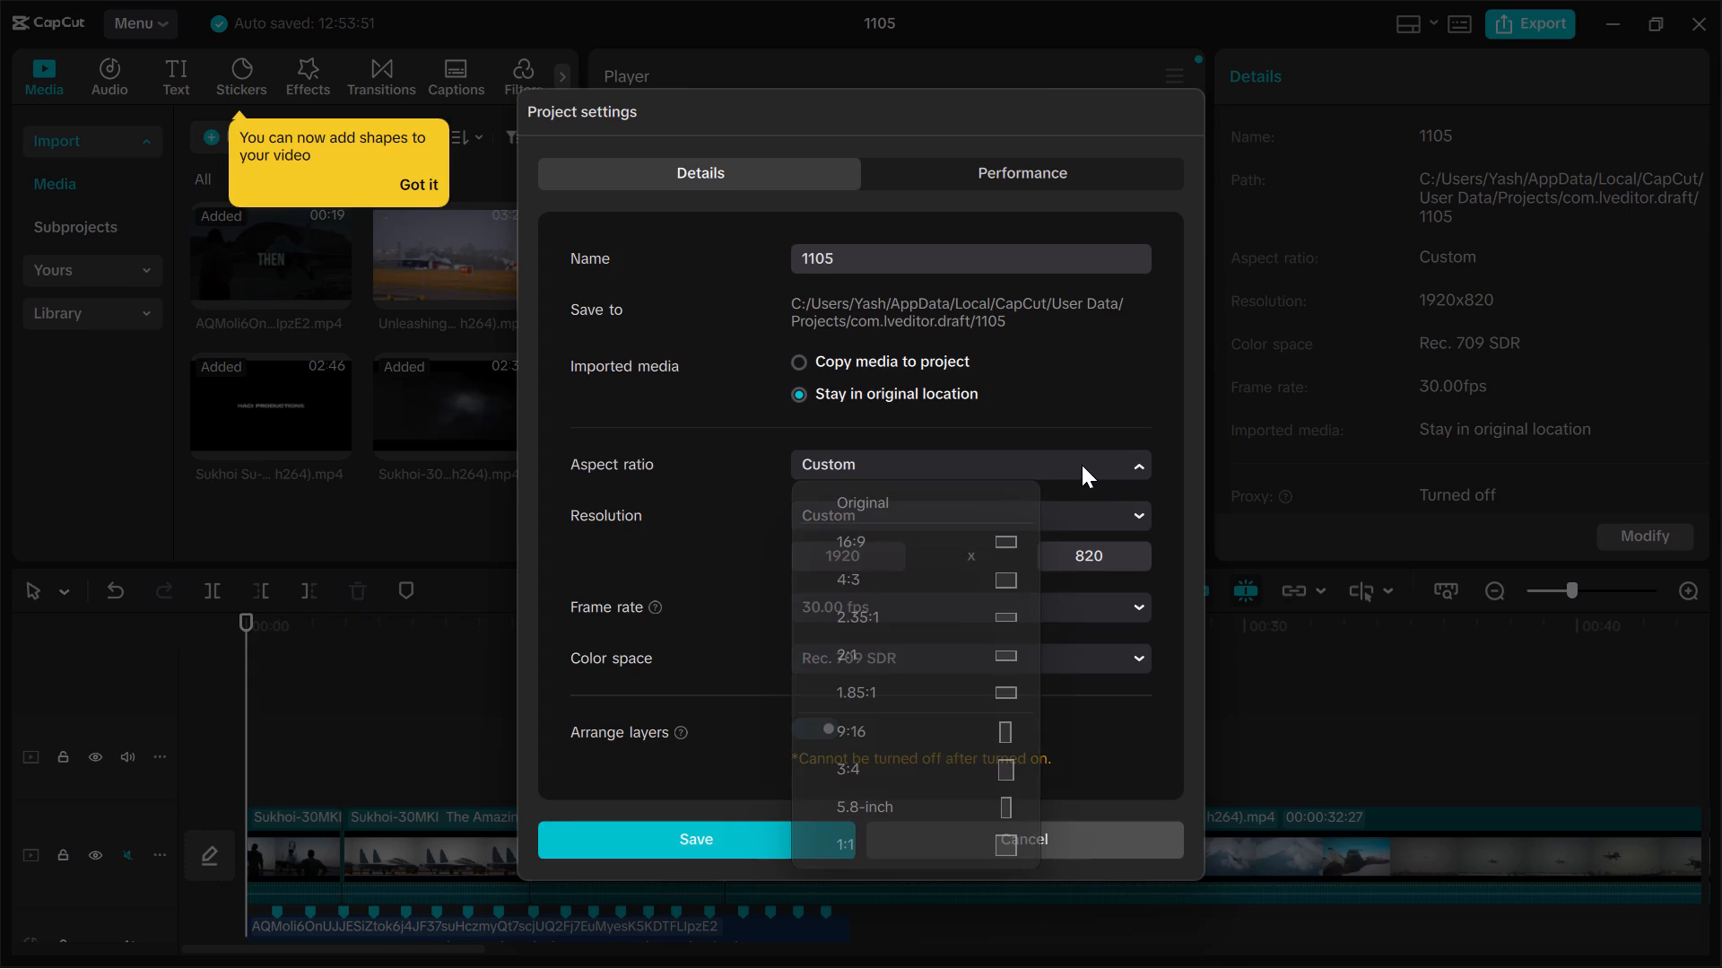
left_click(710, 515)
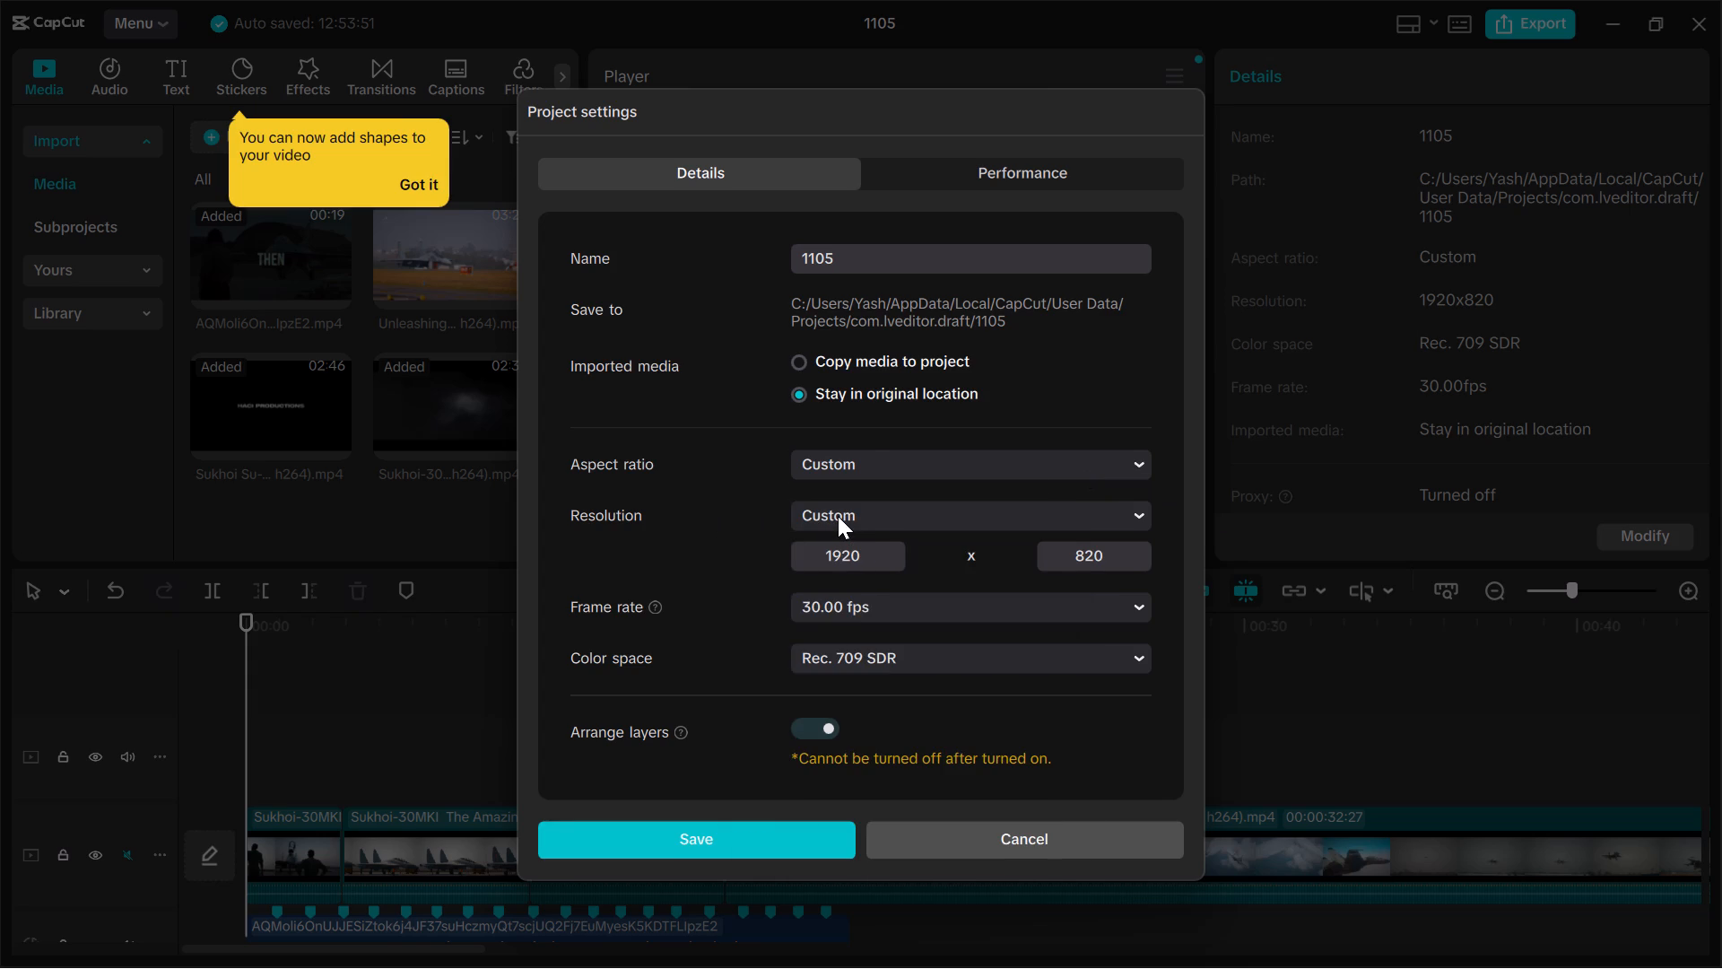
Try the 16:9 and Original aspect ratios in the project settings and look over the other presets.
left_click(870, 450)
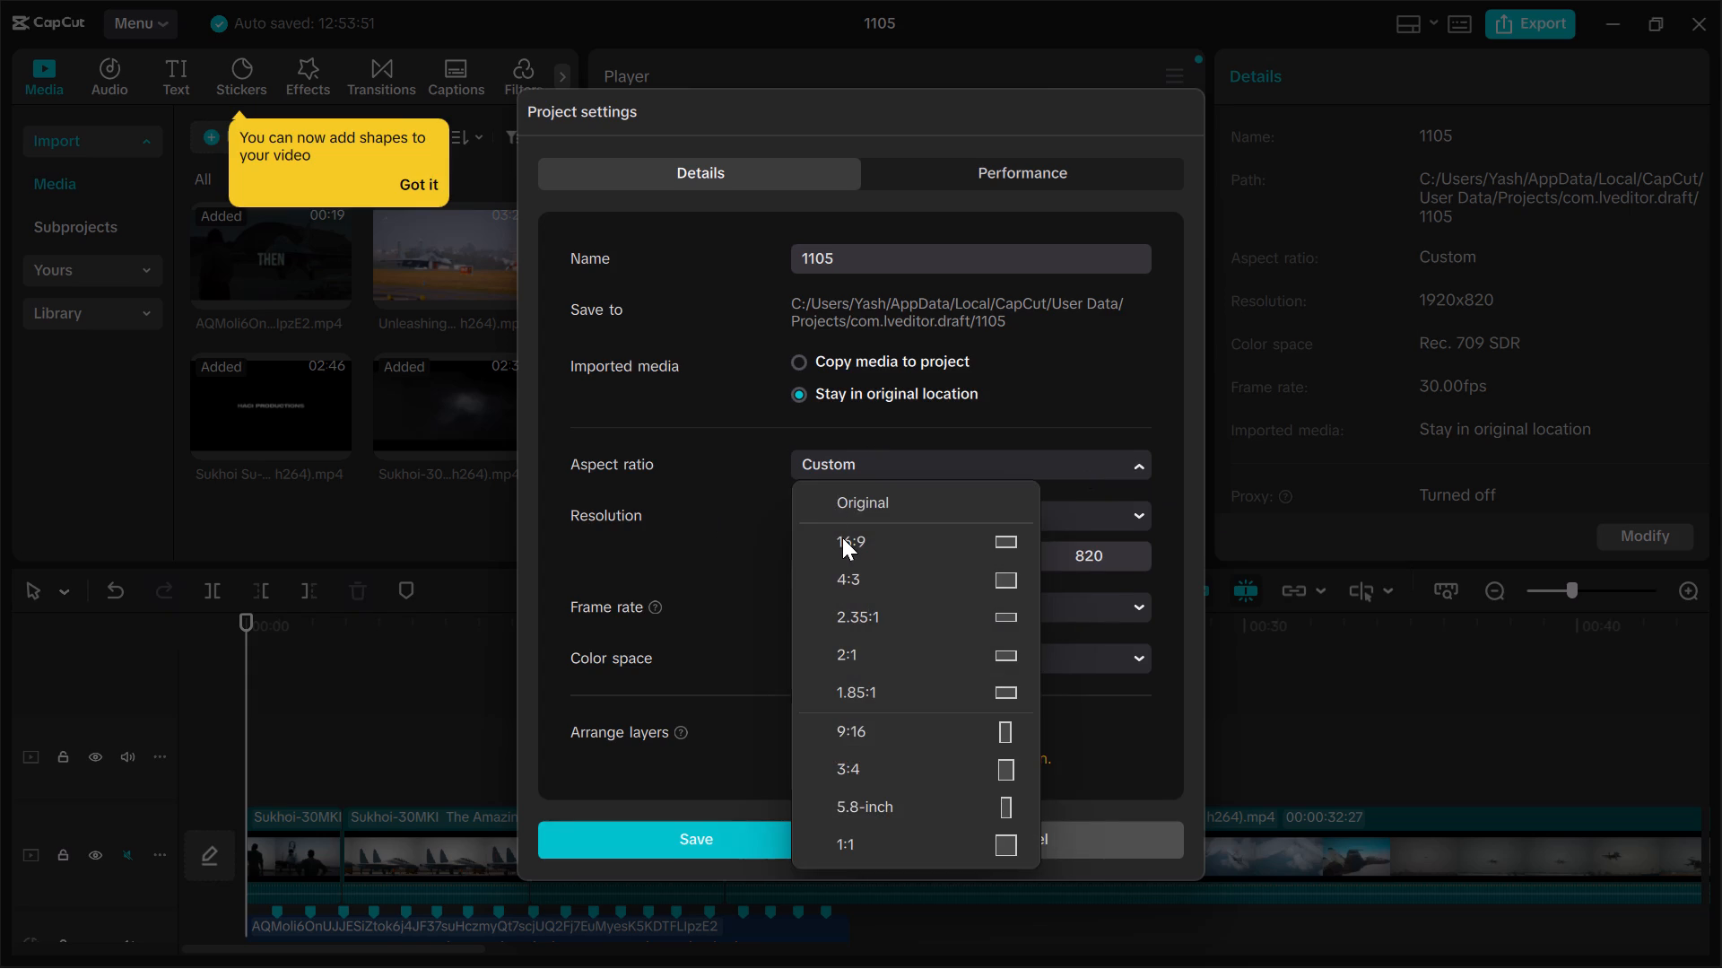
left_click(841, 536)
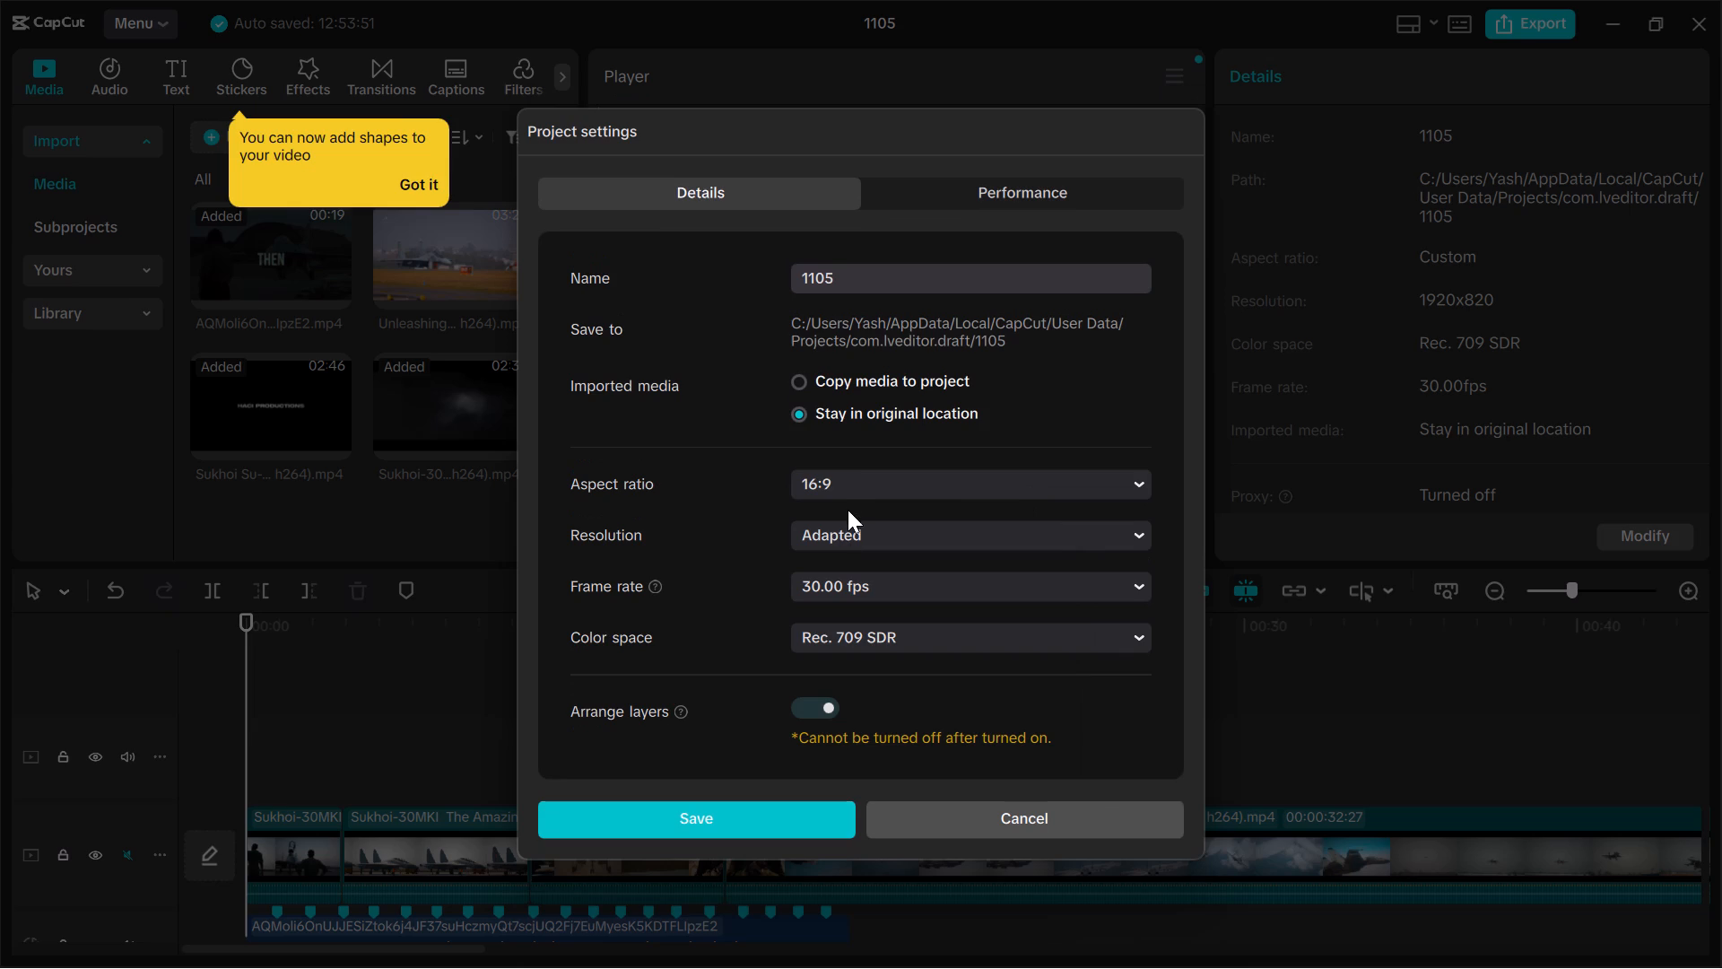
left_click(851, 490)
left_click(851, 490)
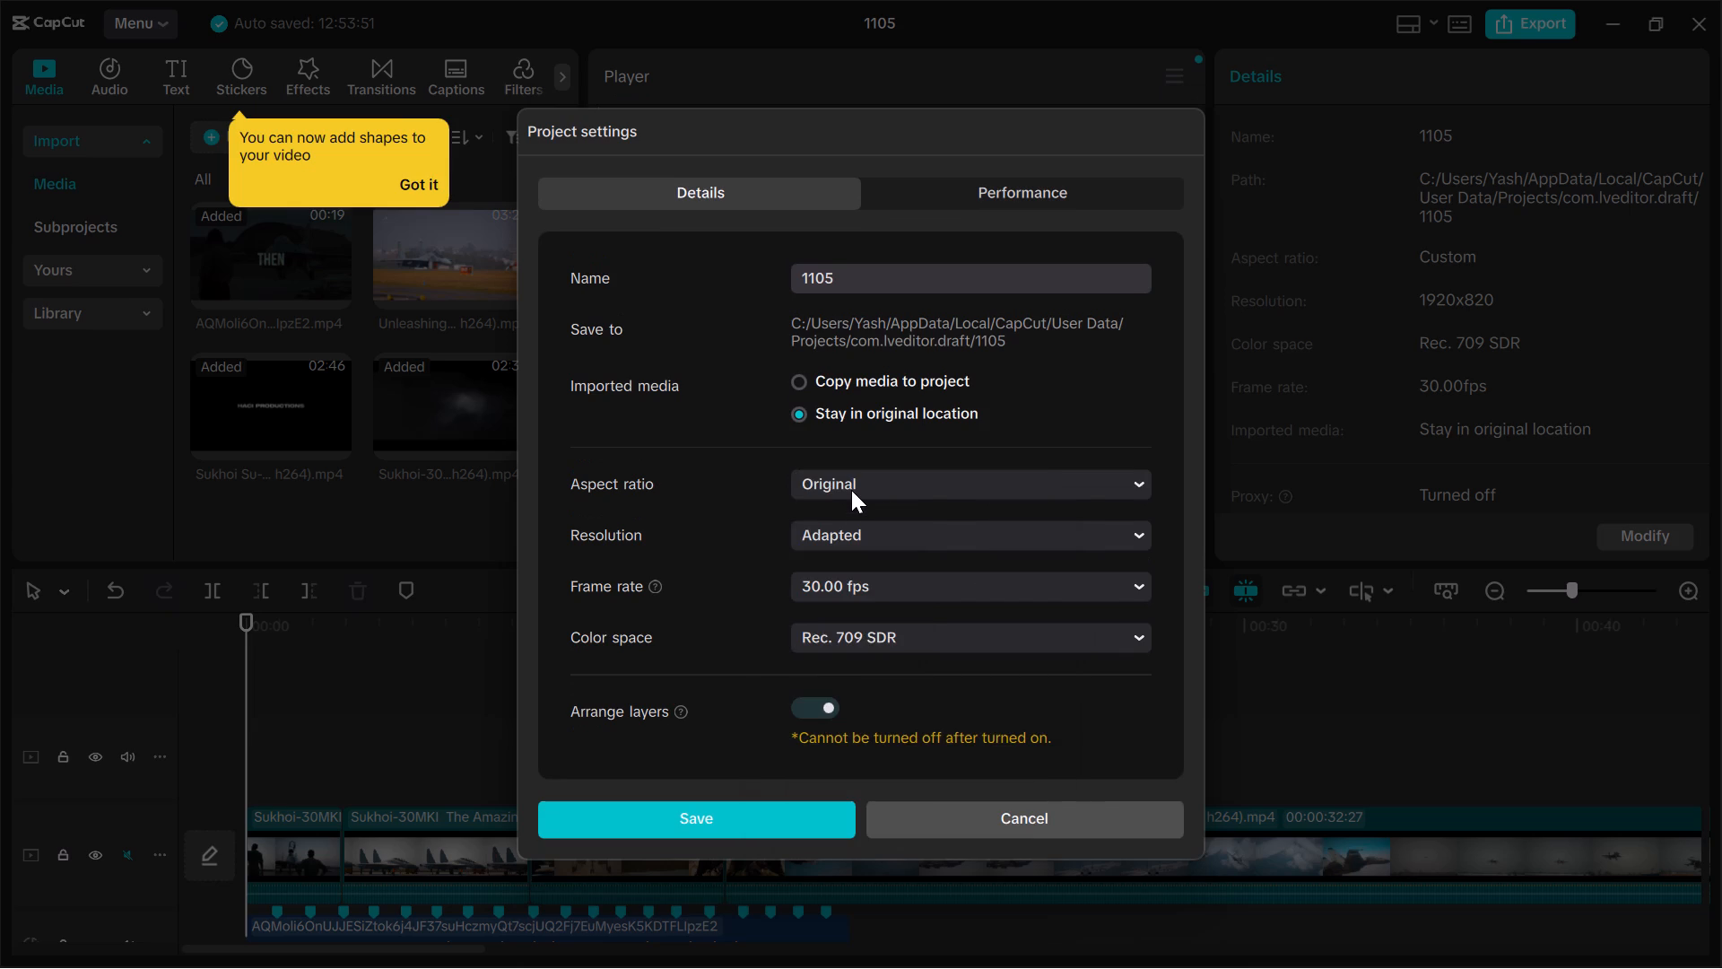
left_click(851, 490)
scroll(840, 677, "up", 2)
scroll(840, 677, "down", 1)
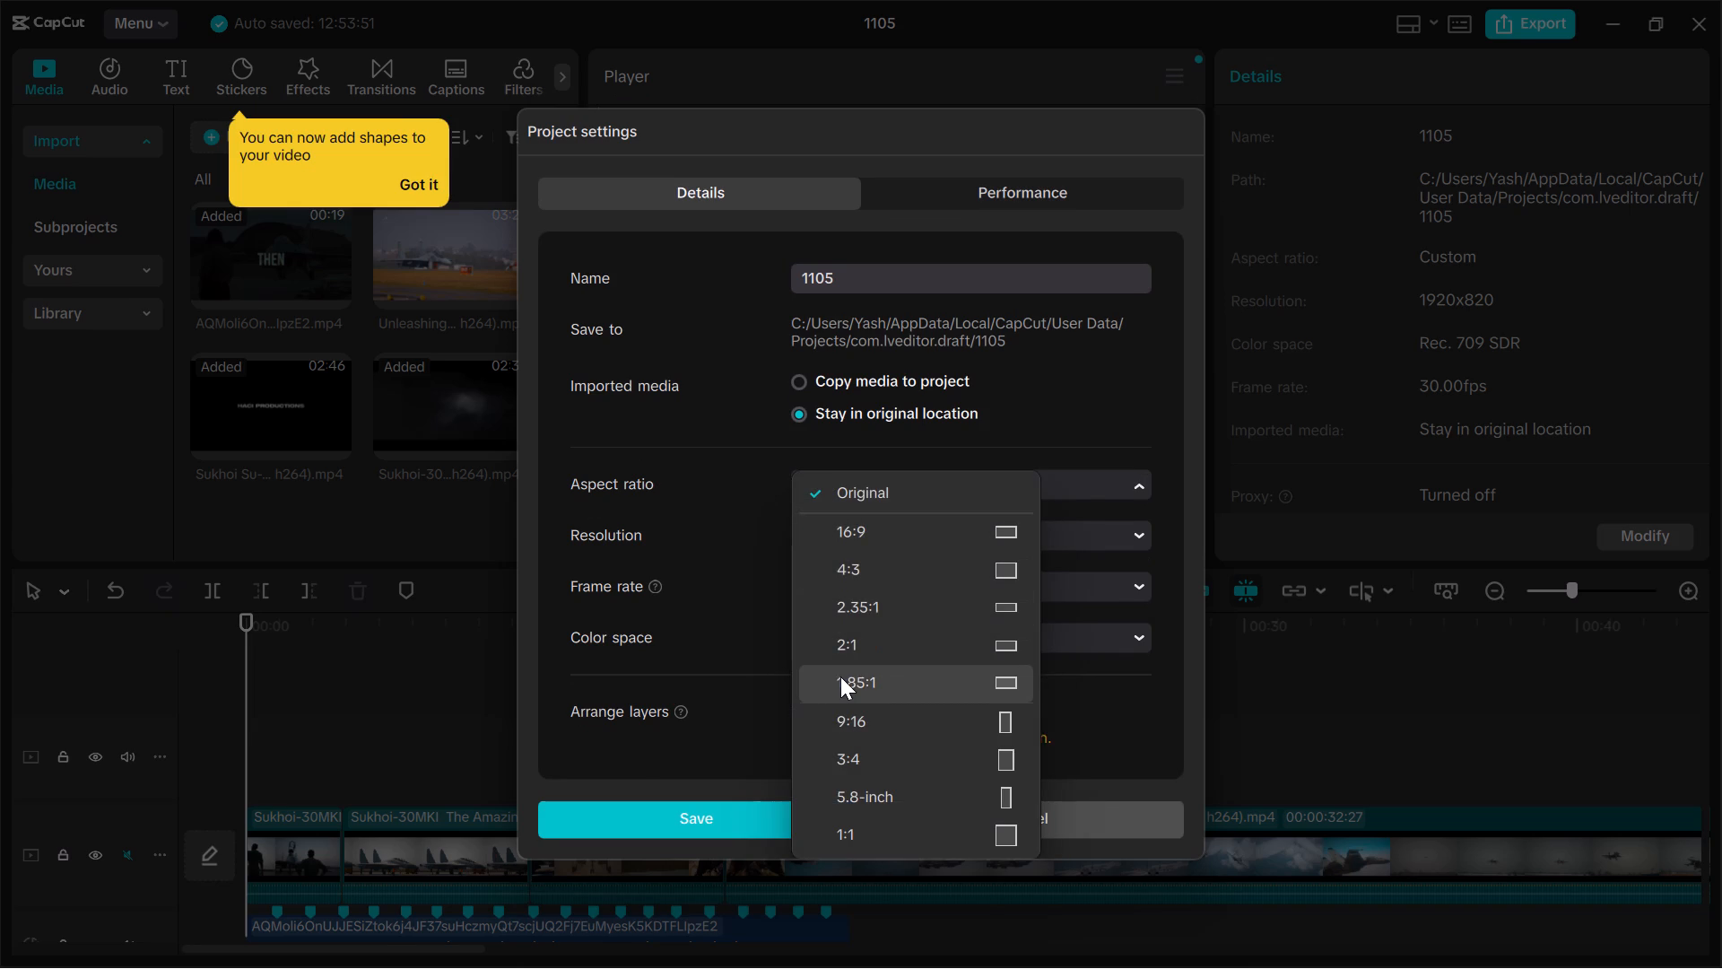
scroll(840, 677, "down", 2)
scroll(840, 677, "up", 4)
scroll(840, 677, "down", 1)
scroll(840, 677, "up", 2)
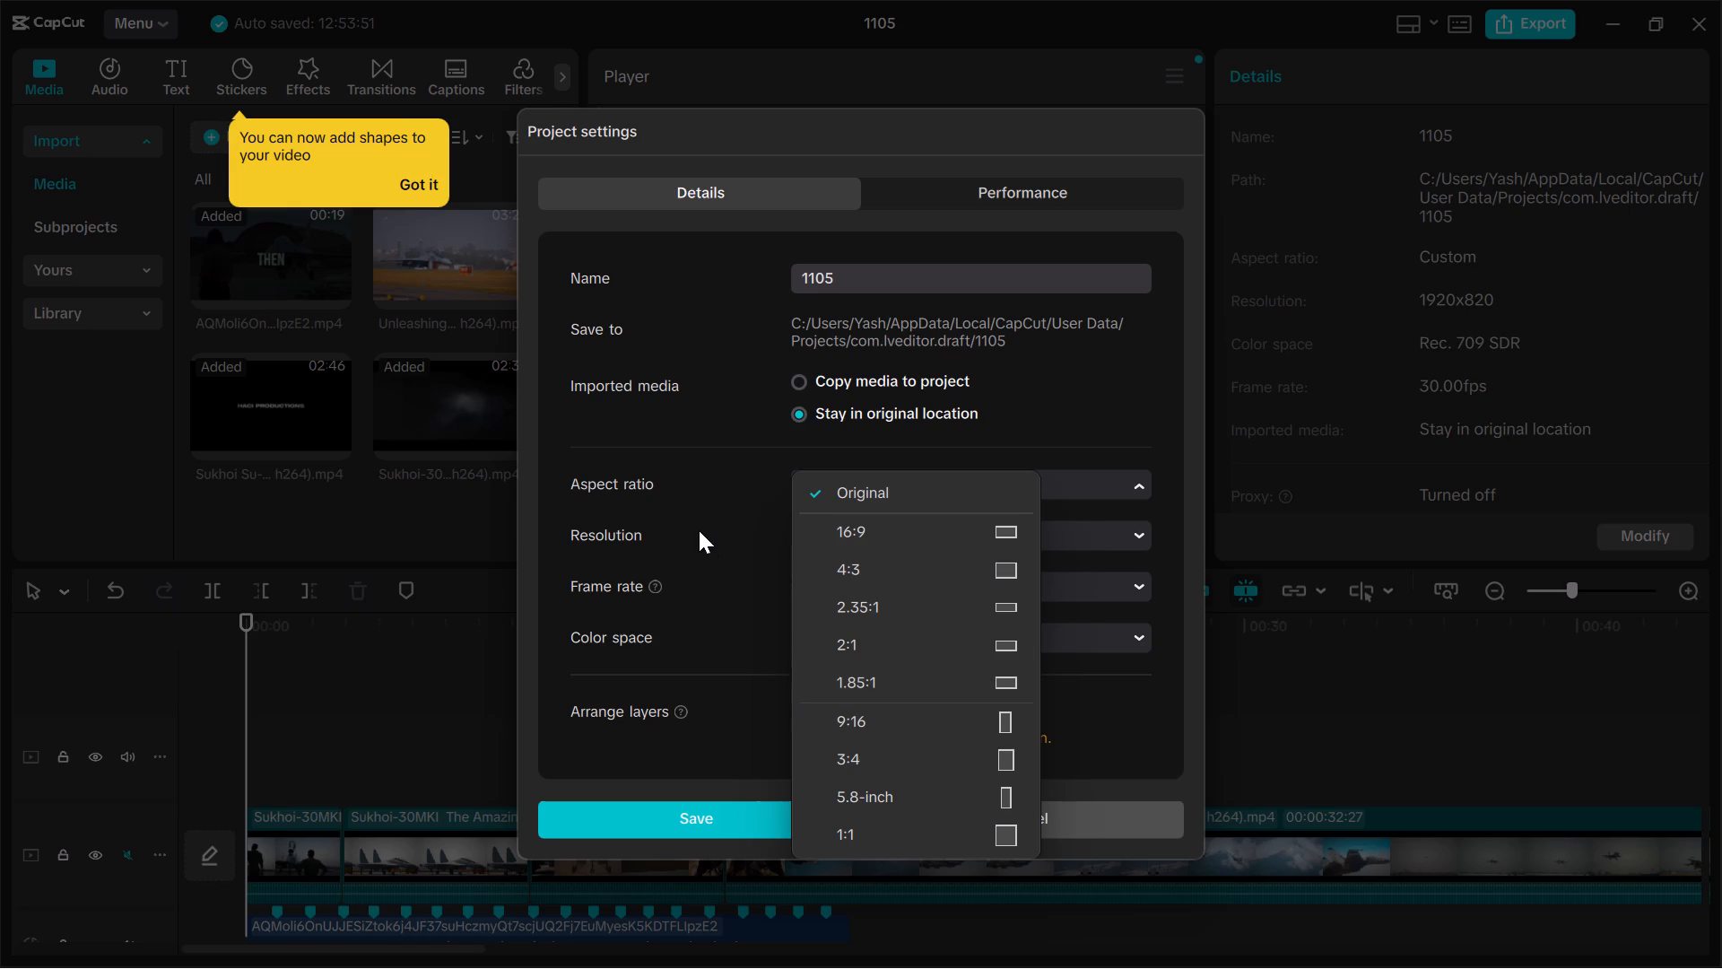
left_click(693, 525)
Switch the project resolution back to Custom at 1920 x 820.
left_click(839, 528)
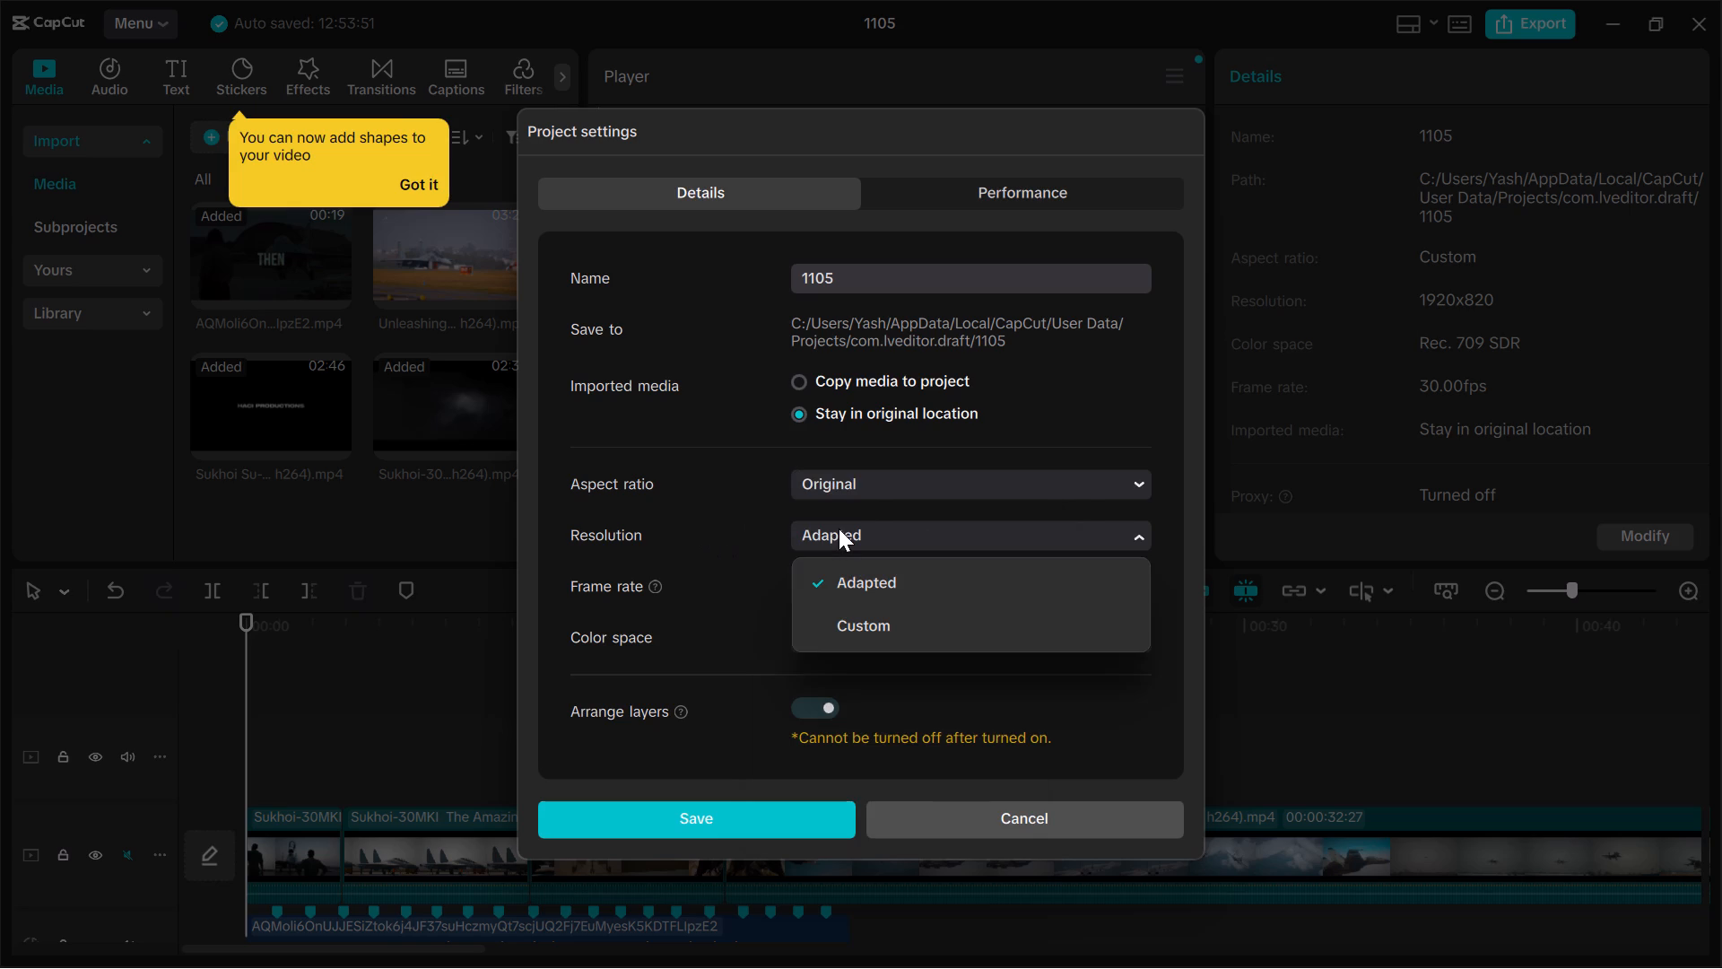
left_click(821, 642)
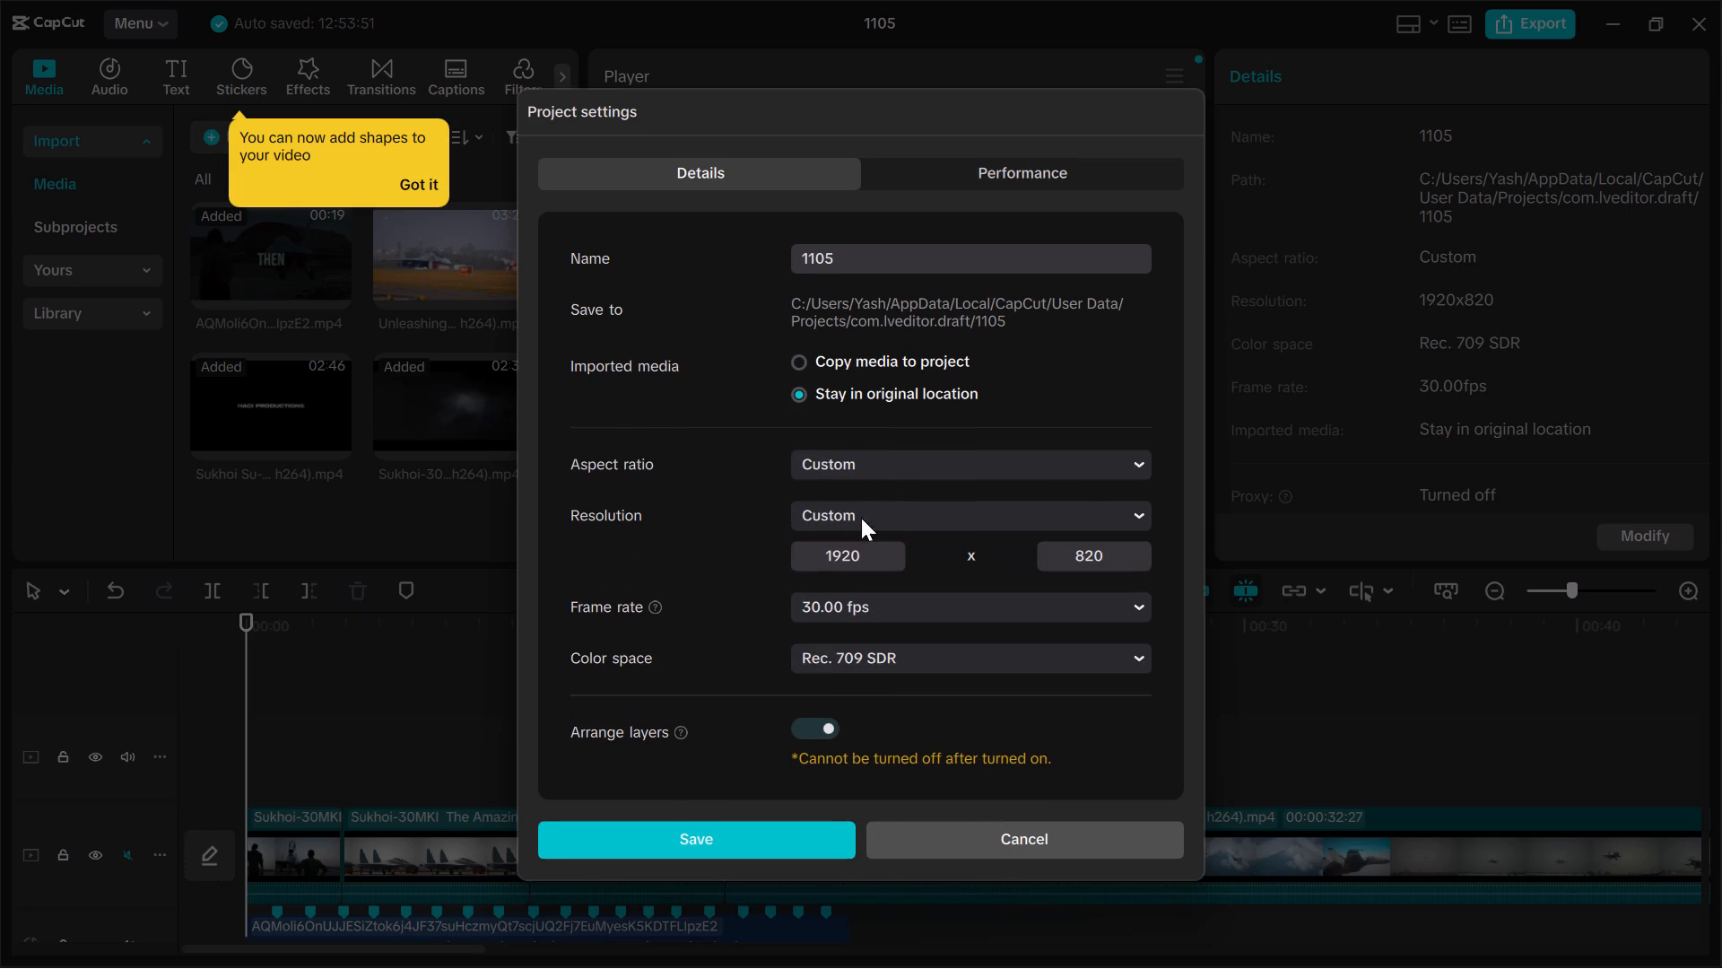
Examine the aspect ratio presets again, keeping the ratio on Custom.
left_click(878, 463)
scroll(869, 541, "up", 1)
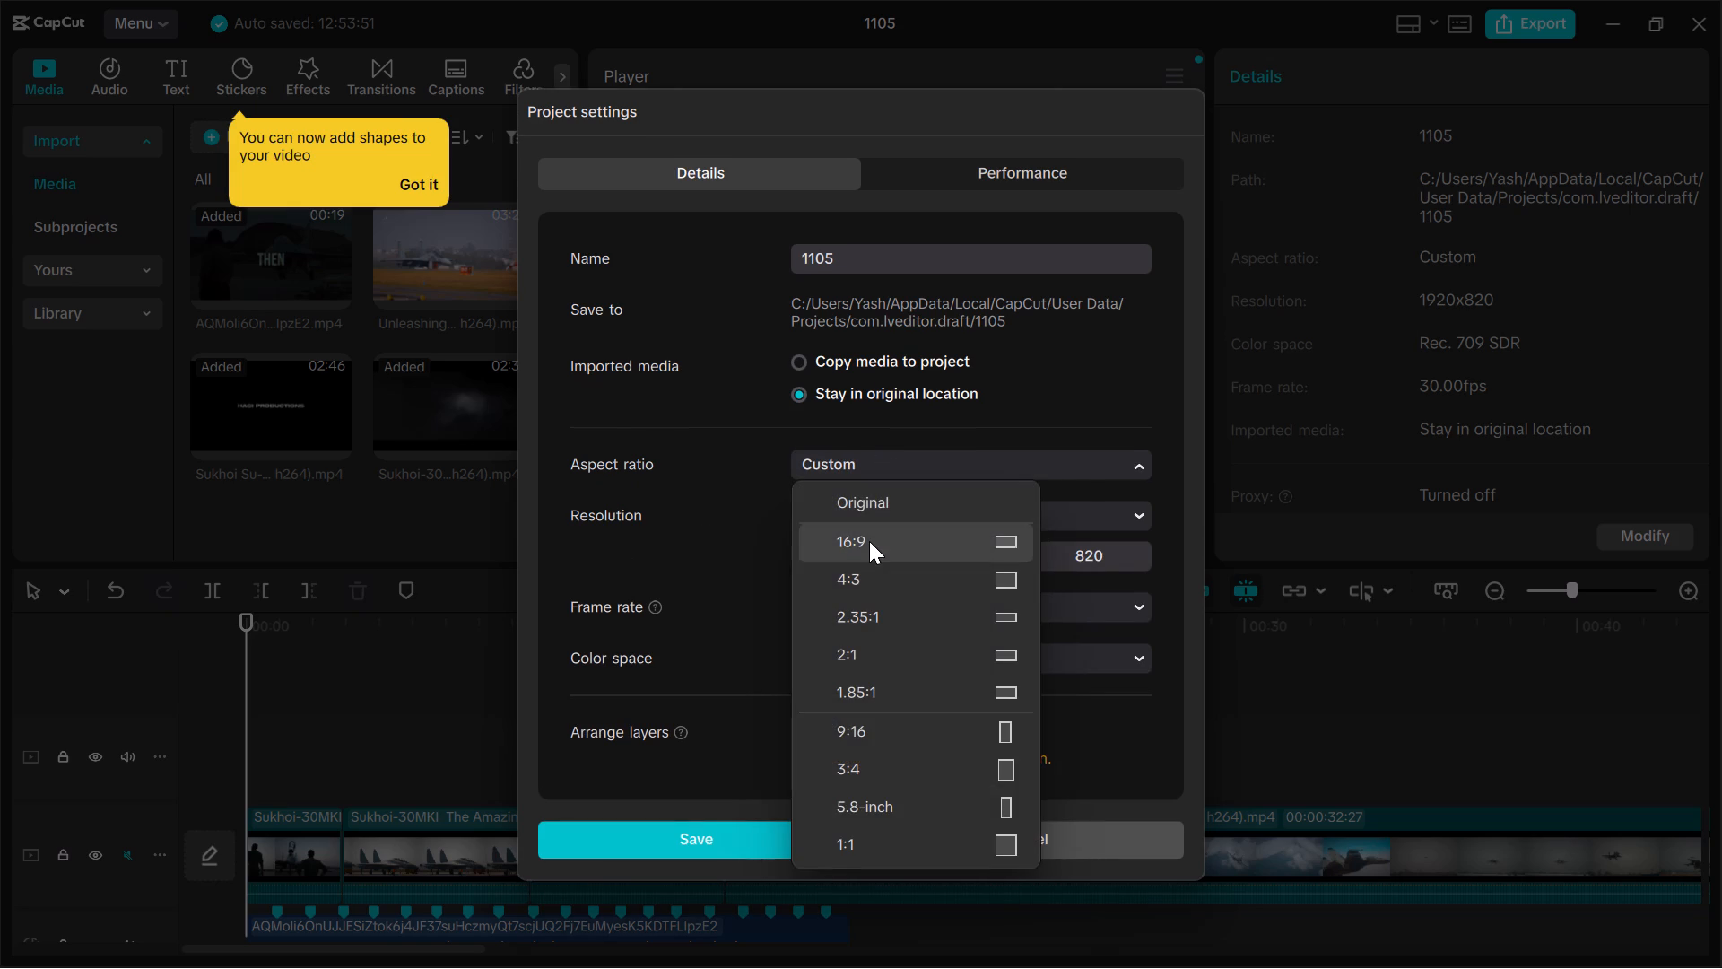
scroll(869, 541, "up", 1)
scroll(869, 541, "down", 3)
scroll(869, 541, "up", 4)
left_click(703, 548)
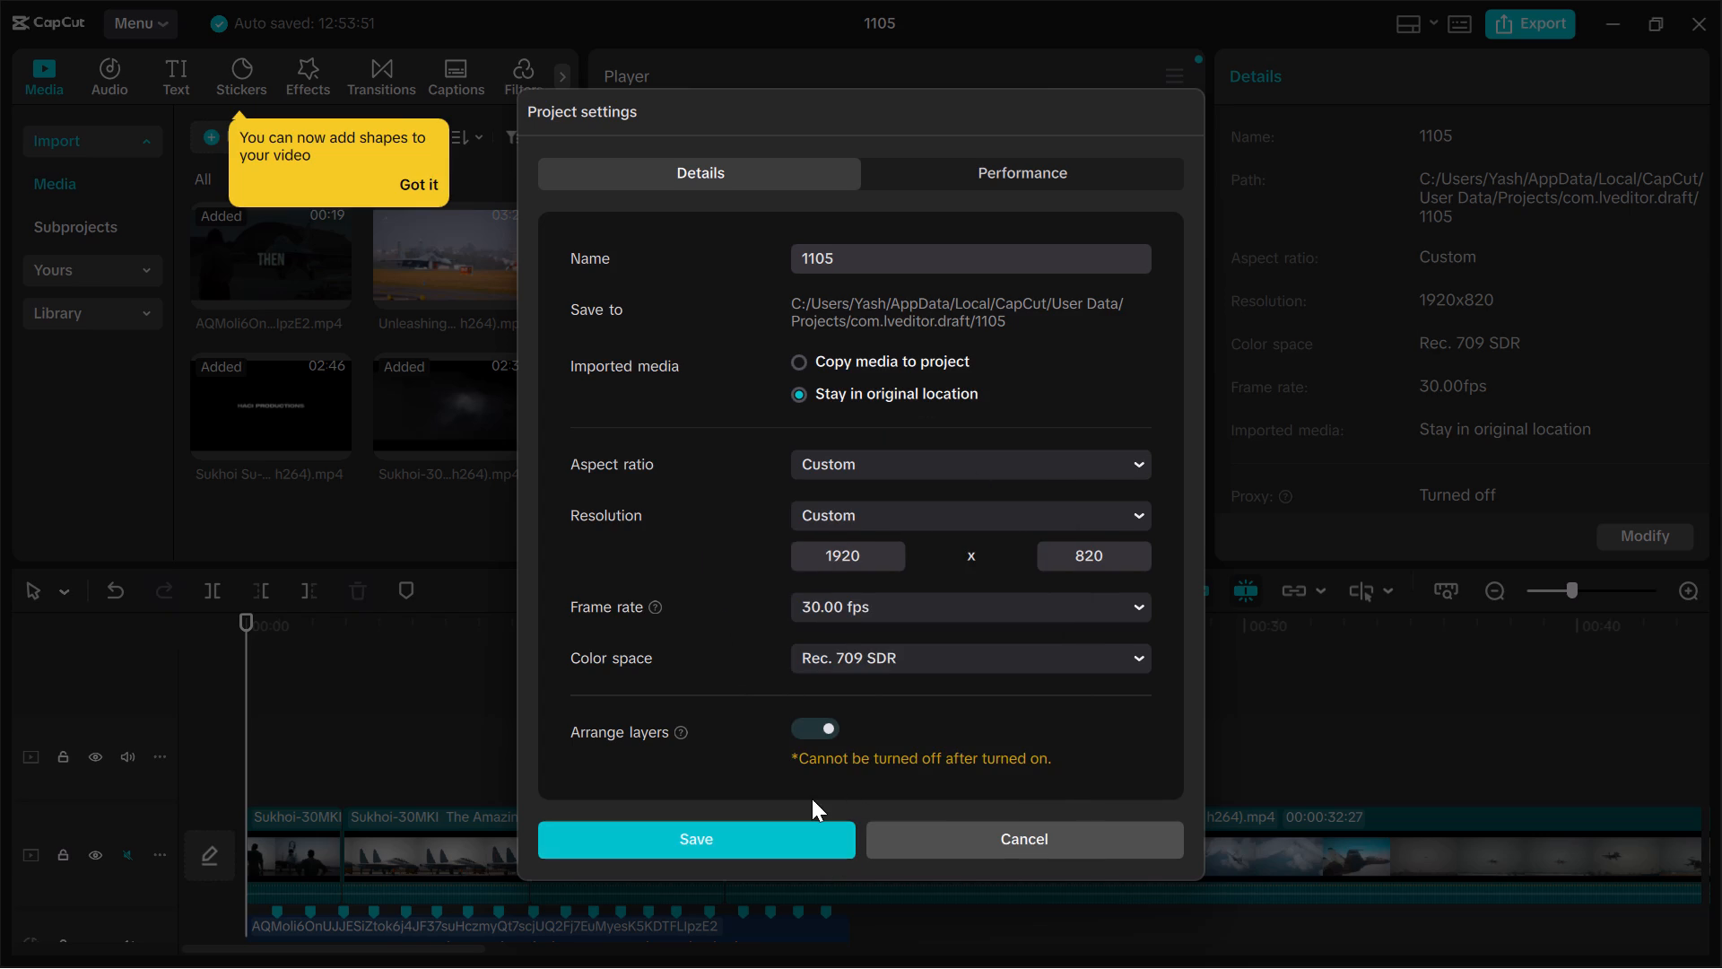
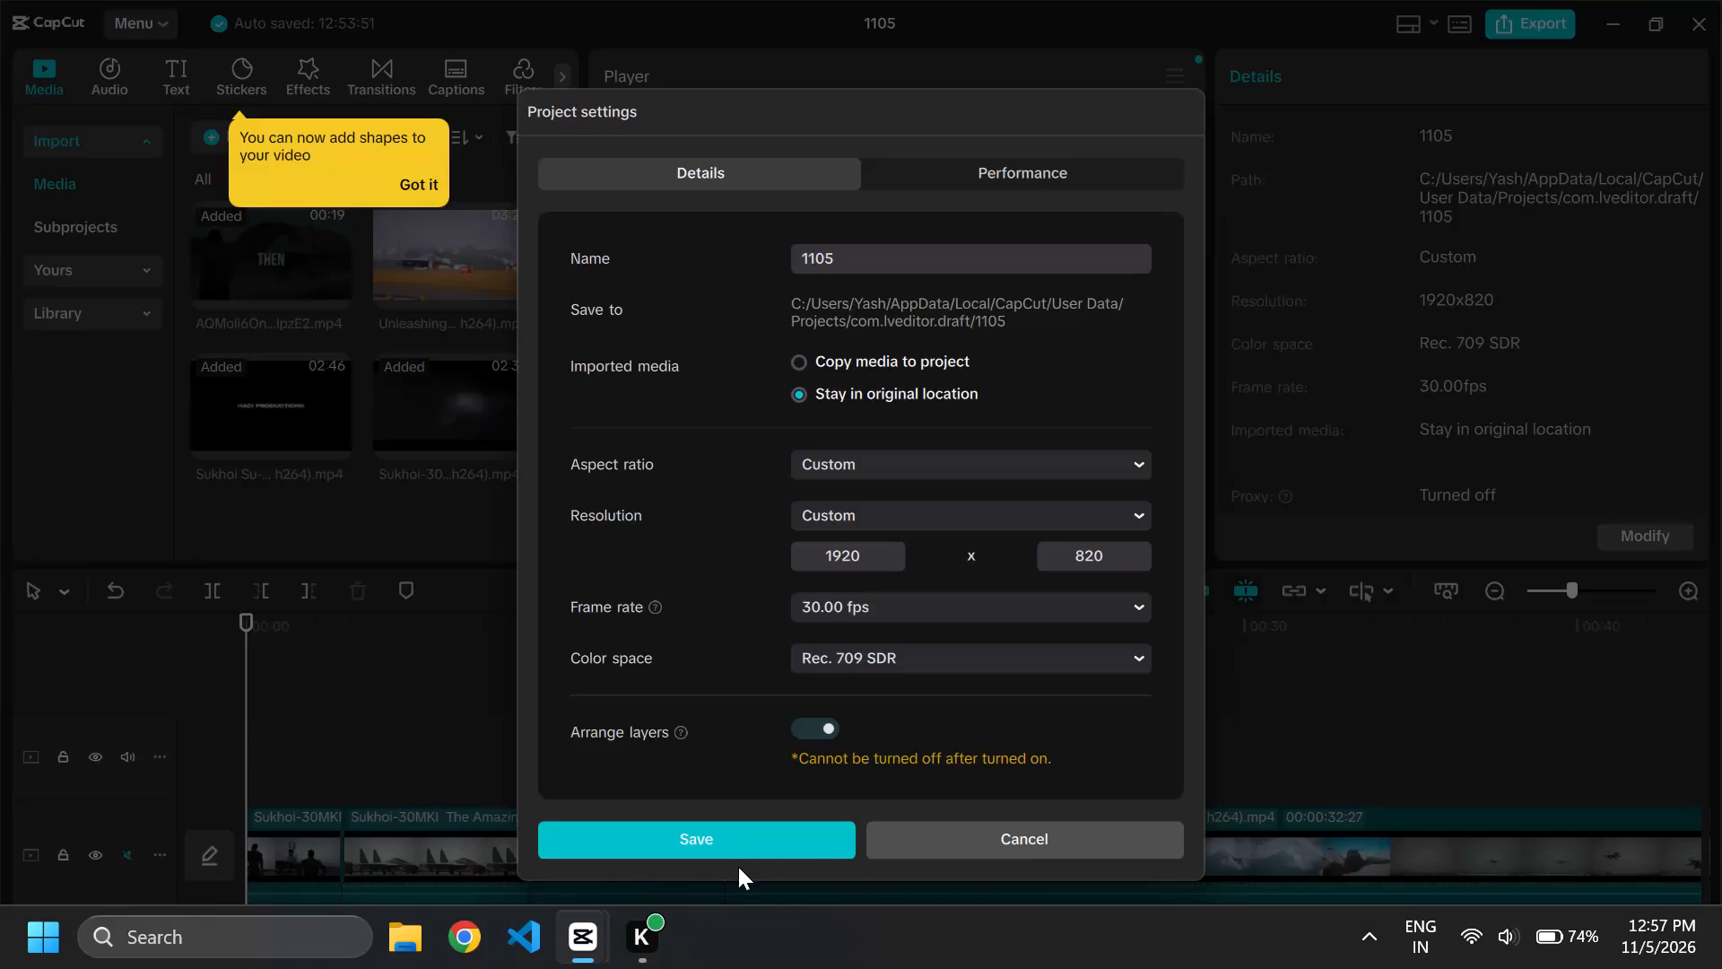
Save the project settings with the Custom aspect ratio and 1920 x 820 resolution.
left_click(739, 834)
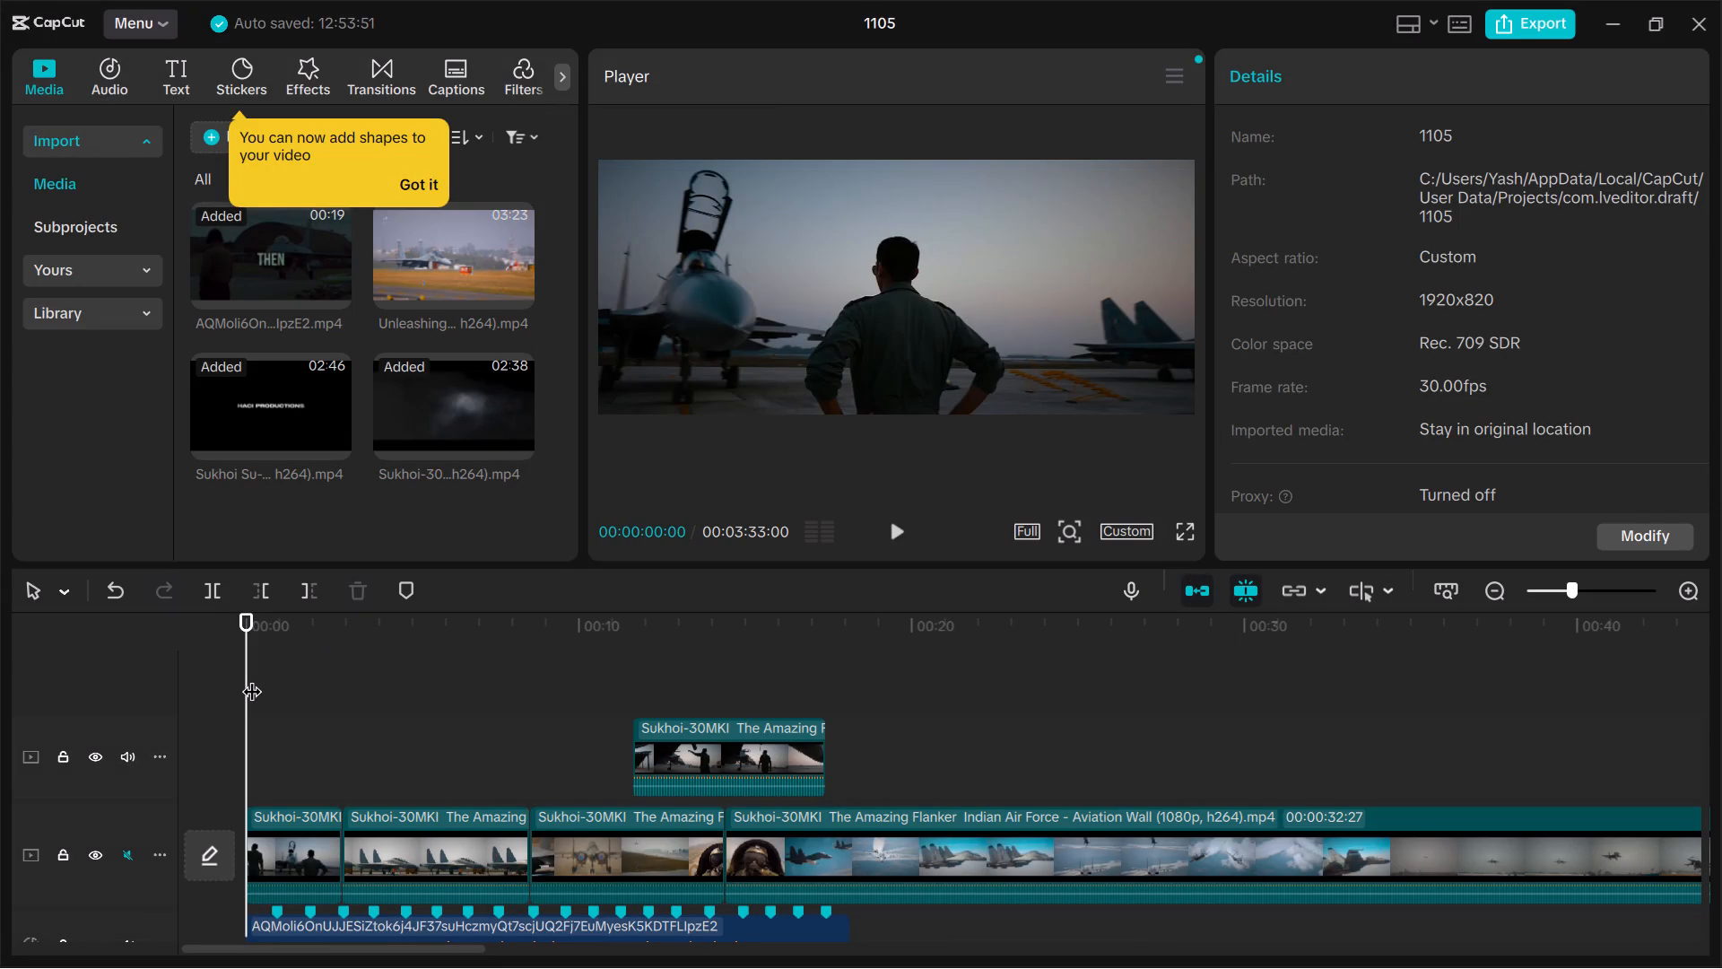
Set the scale of the second clip, the parked jet shot, to 133% so it fills the frame.
key("space")
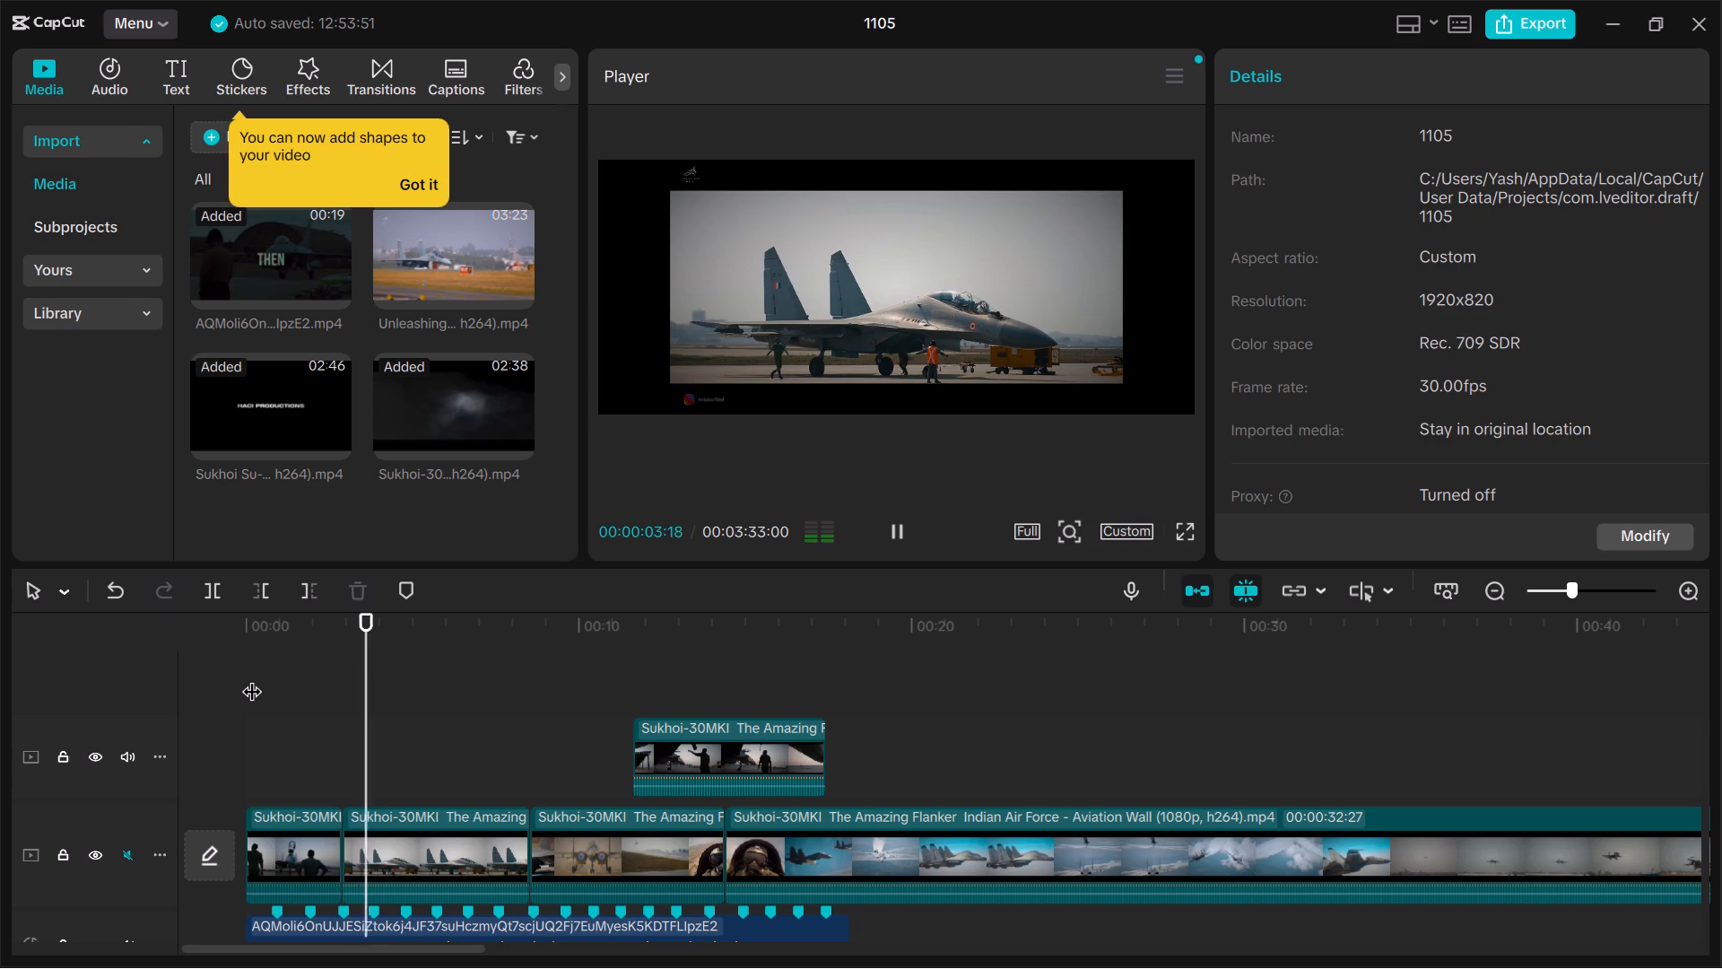
left_click(320, 748)
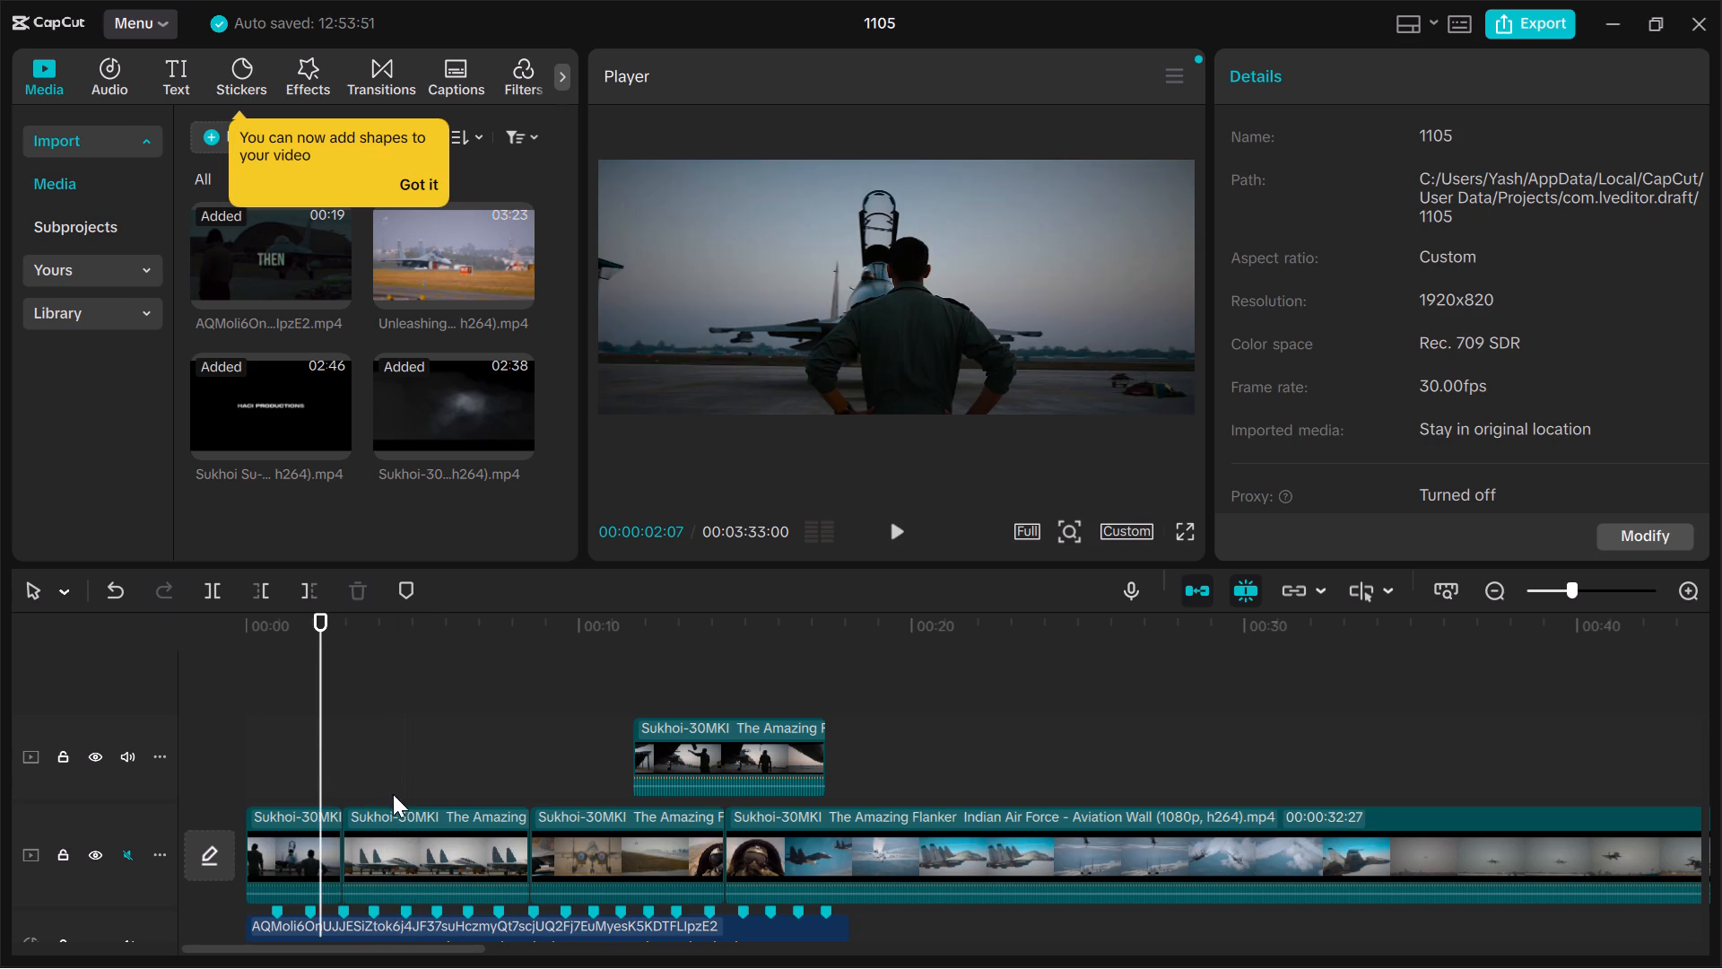
left_click(397, 742)
left_click(413, 859)
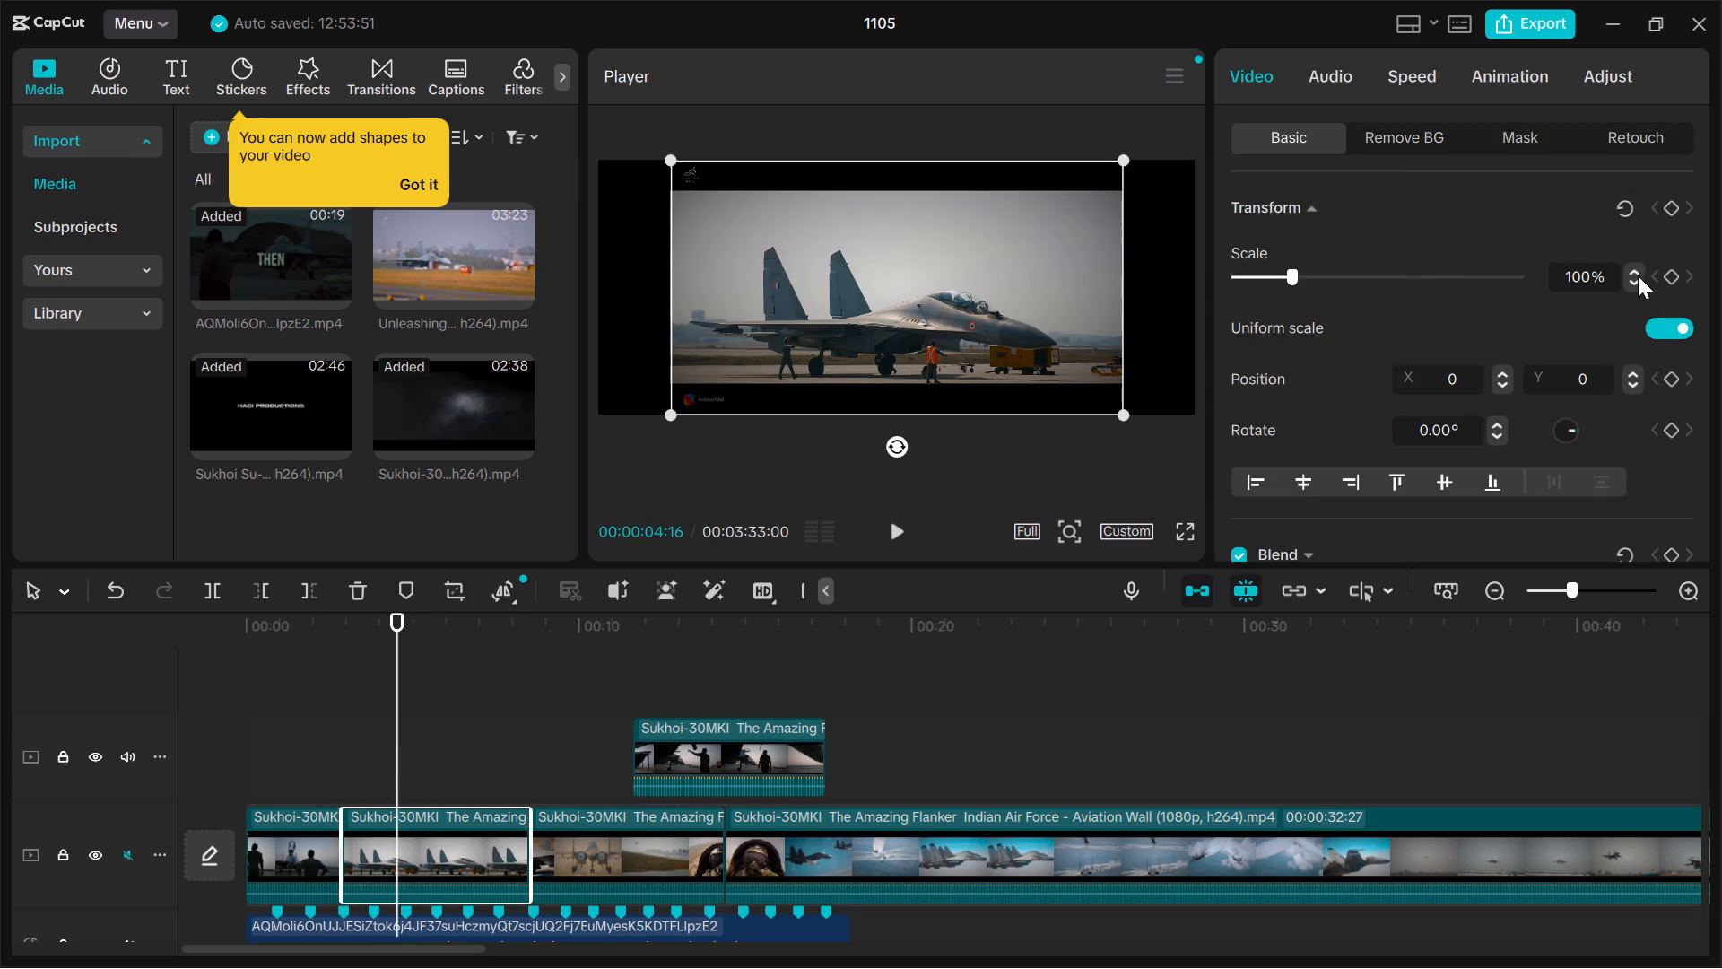
left_click(1584, 275)
key("Right")
key("BackSpace")
key("BackSpace")
type("33")
key("Return")
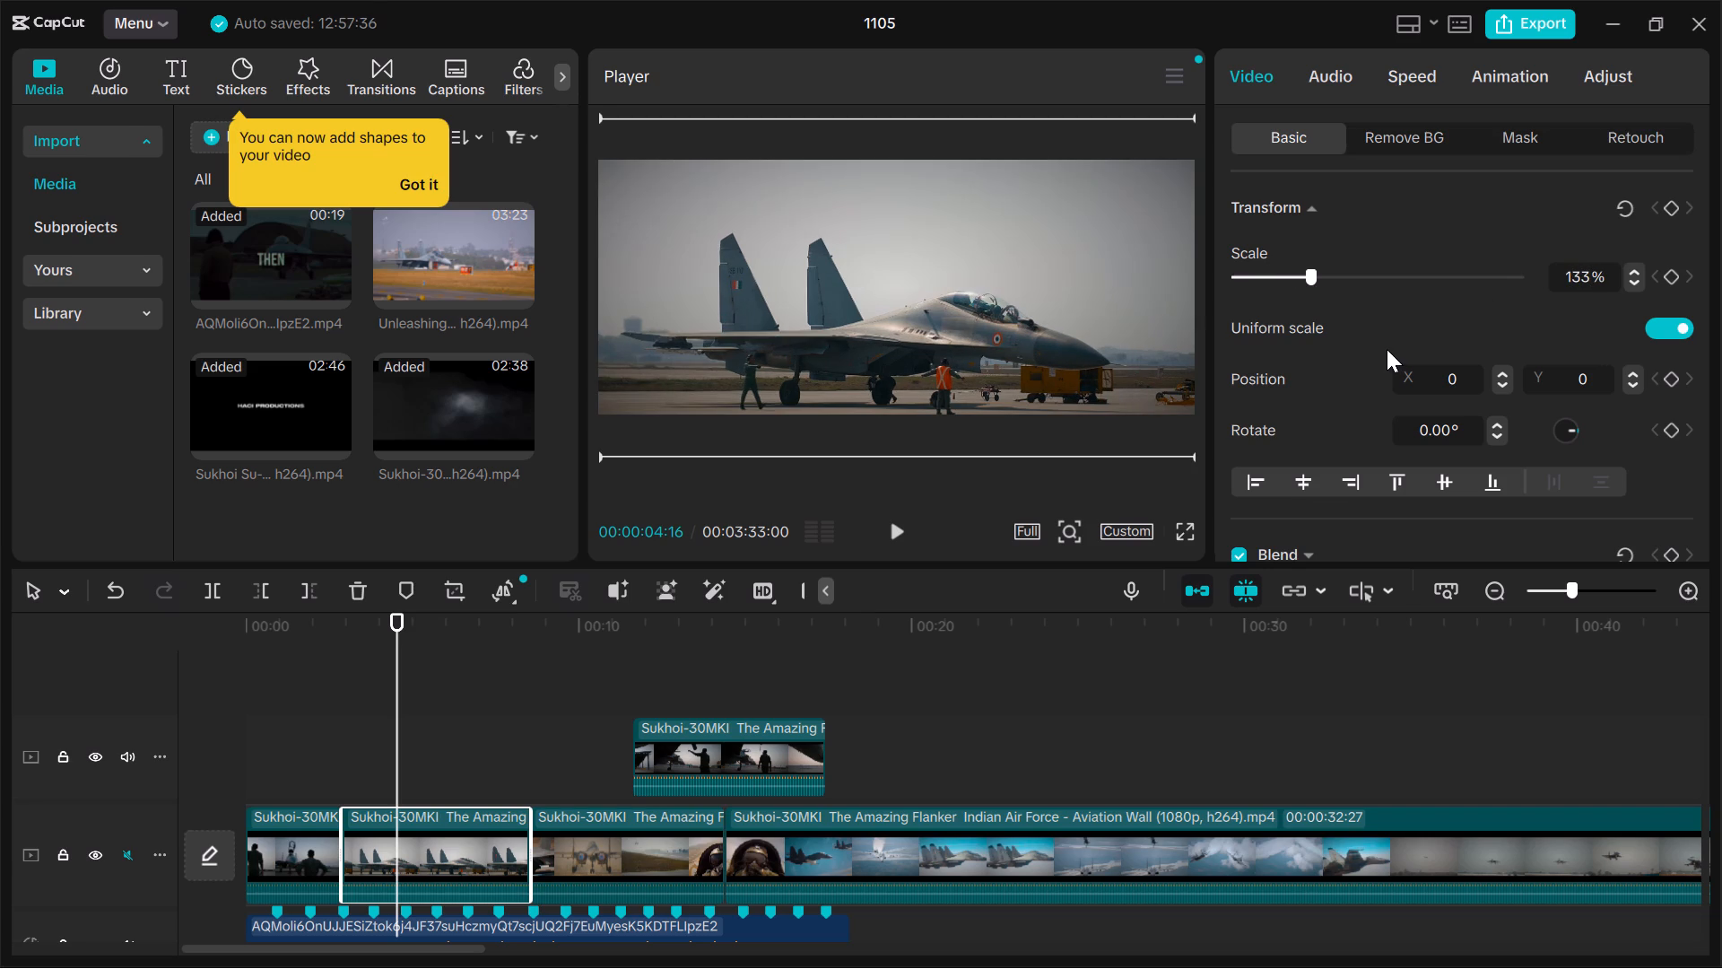
Split the parked jet clip at 00:00:05:02, just before its crossfade into the following shot.
left_click(247, 717)
key("space")
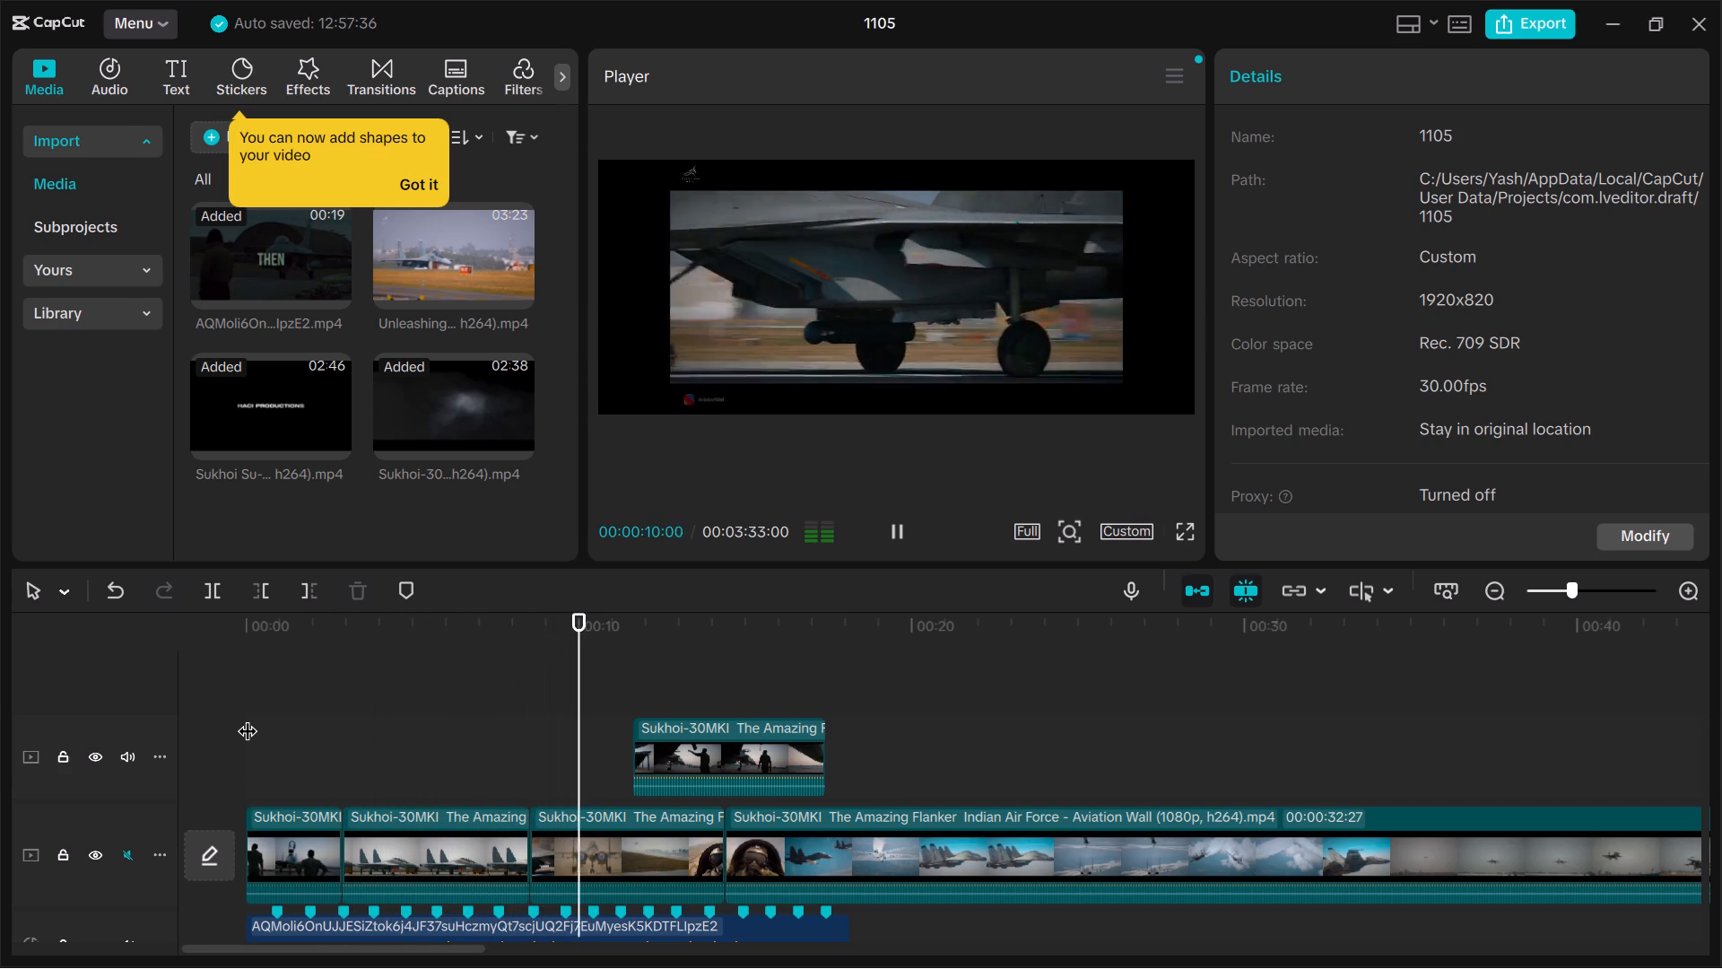
key("space")
left_click(452, 743)
key("space")
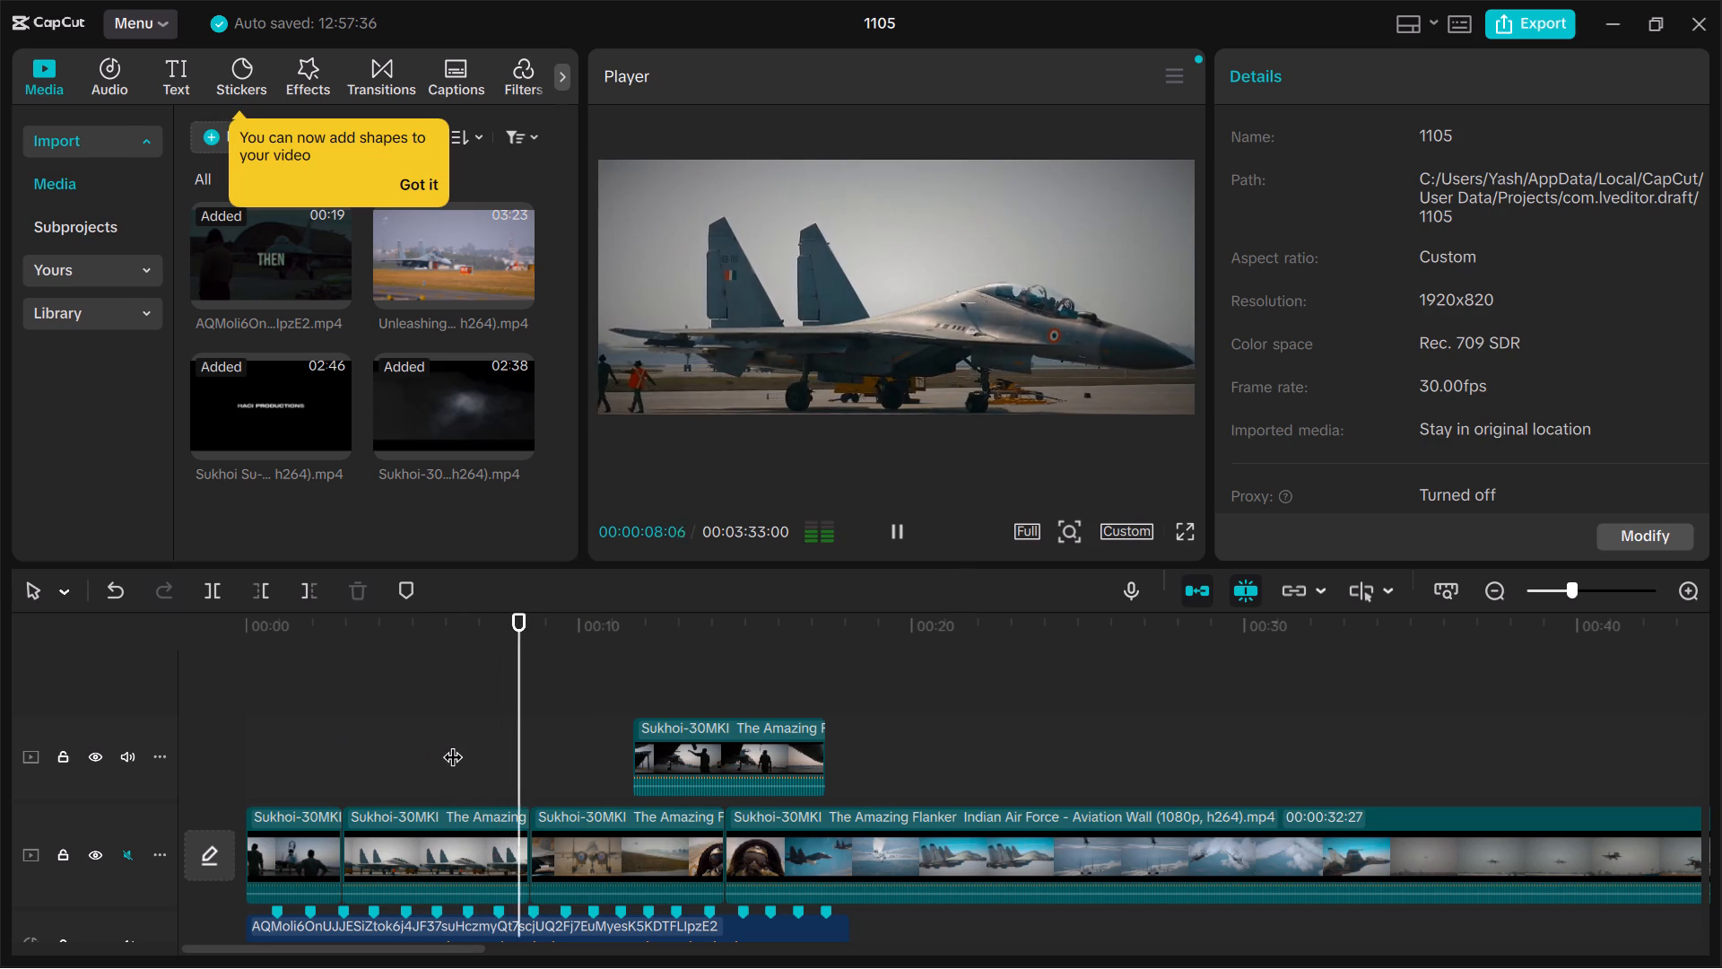
key("space")
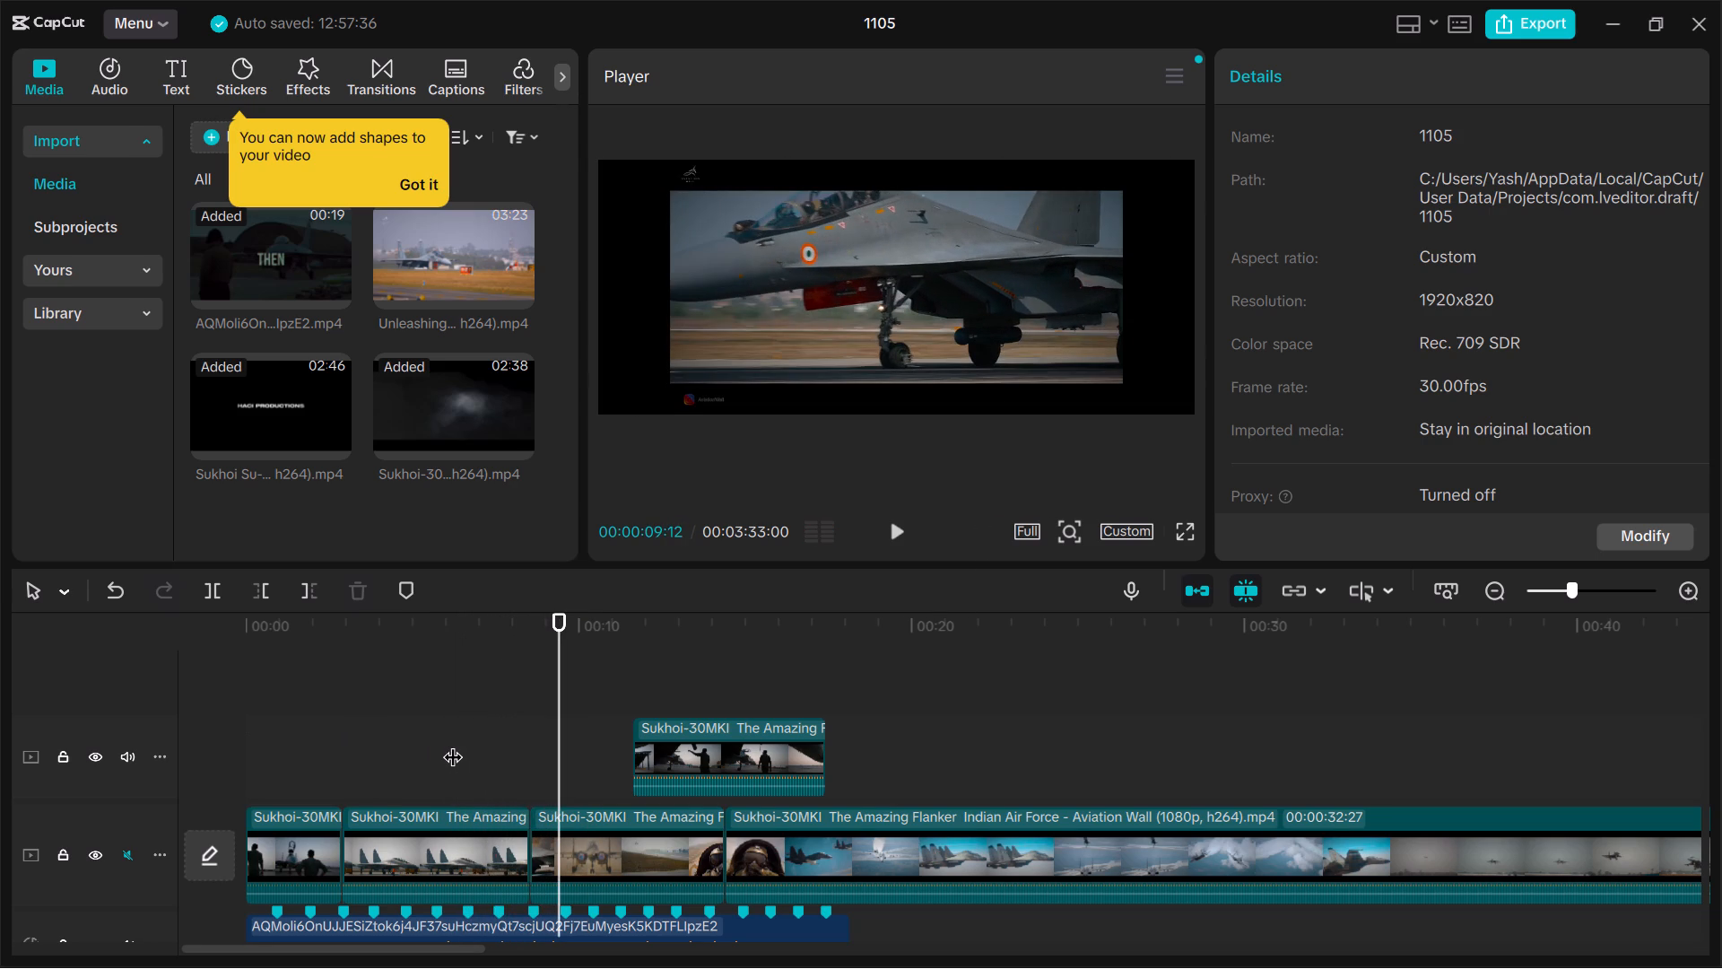
key("Left")
key("Left")
key("Left")
key("Left")
key("Left")
key("Left")
key("Left")
key("Left")
key("Left")
key("Left")
key("Left")
key("Left")
key("Left")
key("Left")
key("Left")
key("Left")
key("Left")
key("Left")
key("Left")
key("Left")
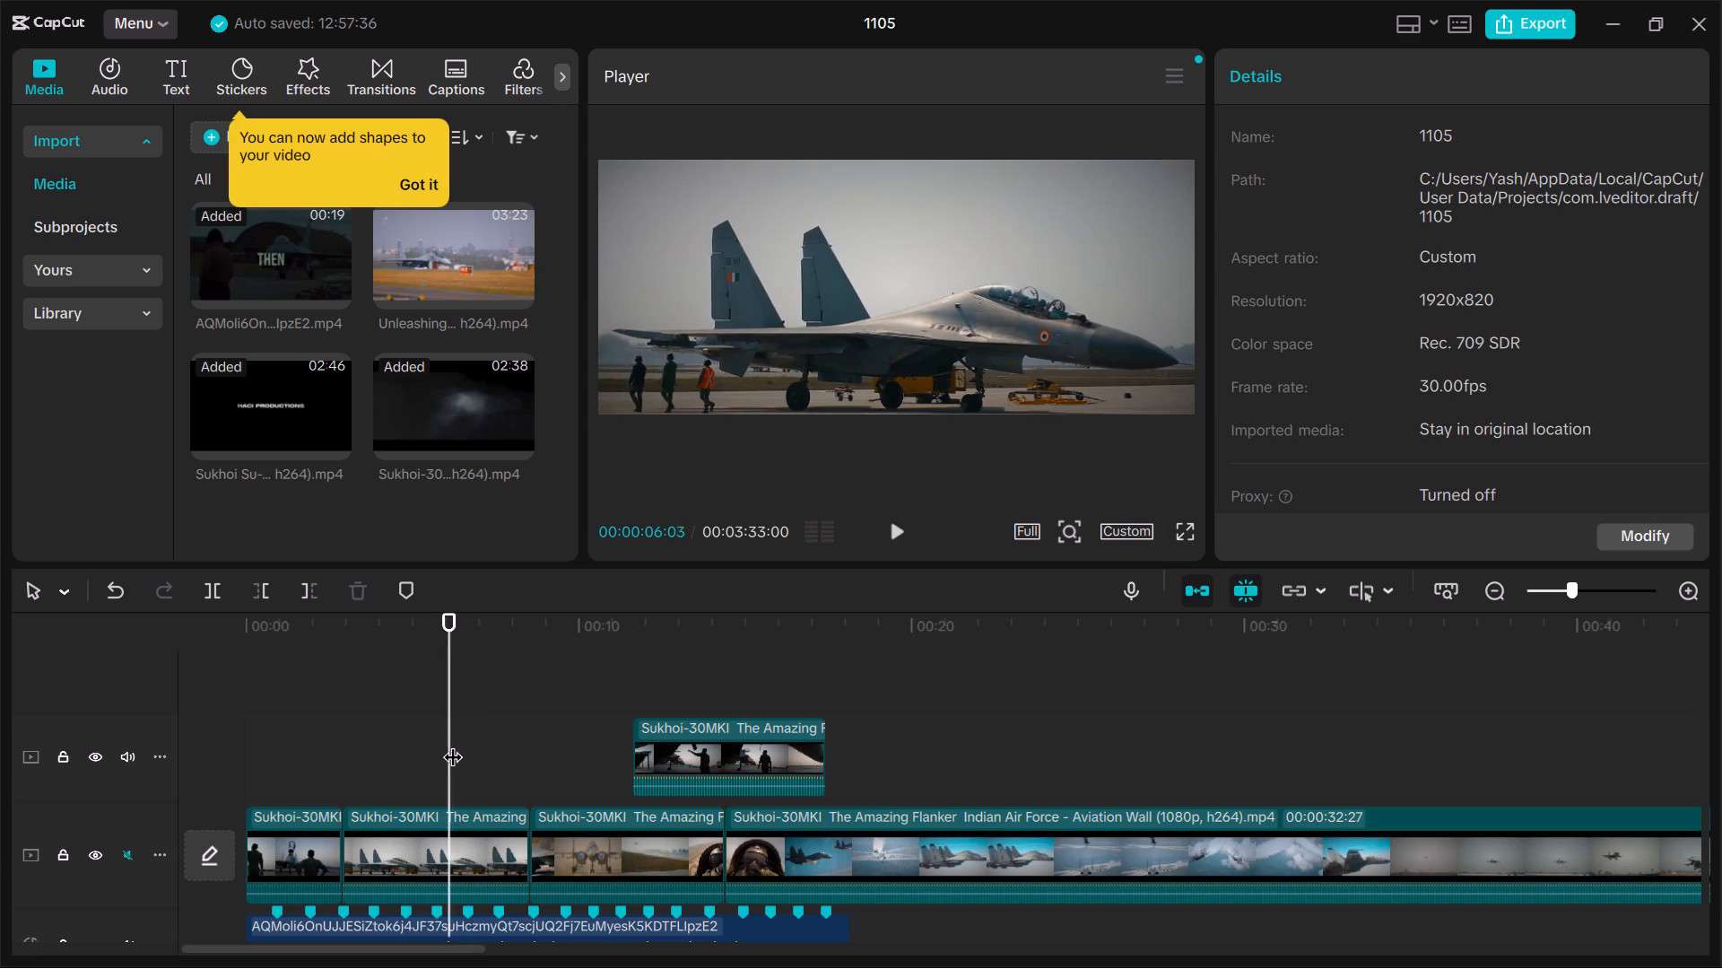
key("Left")
key("Left")
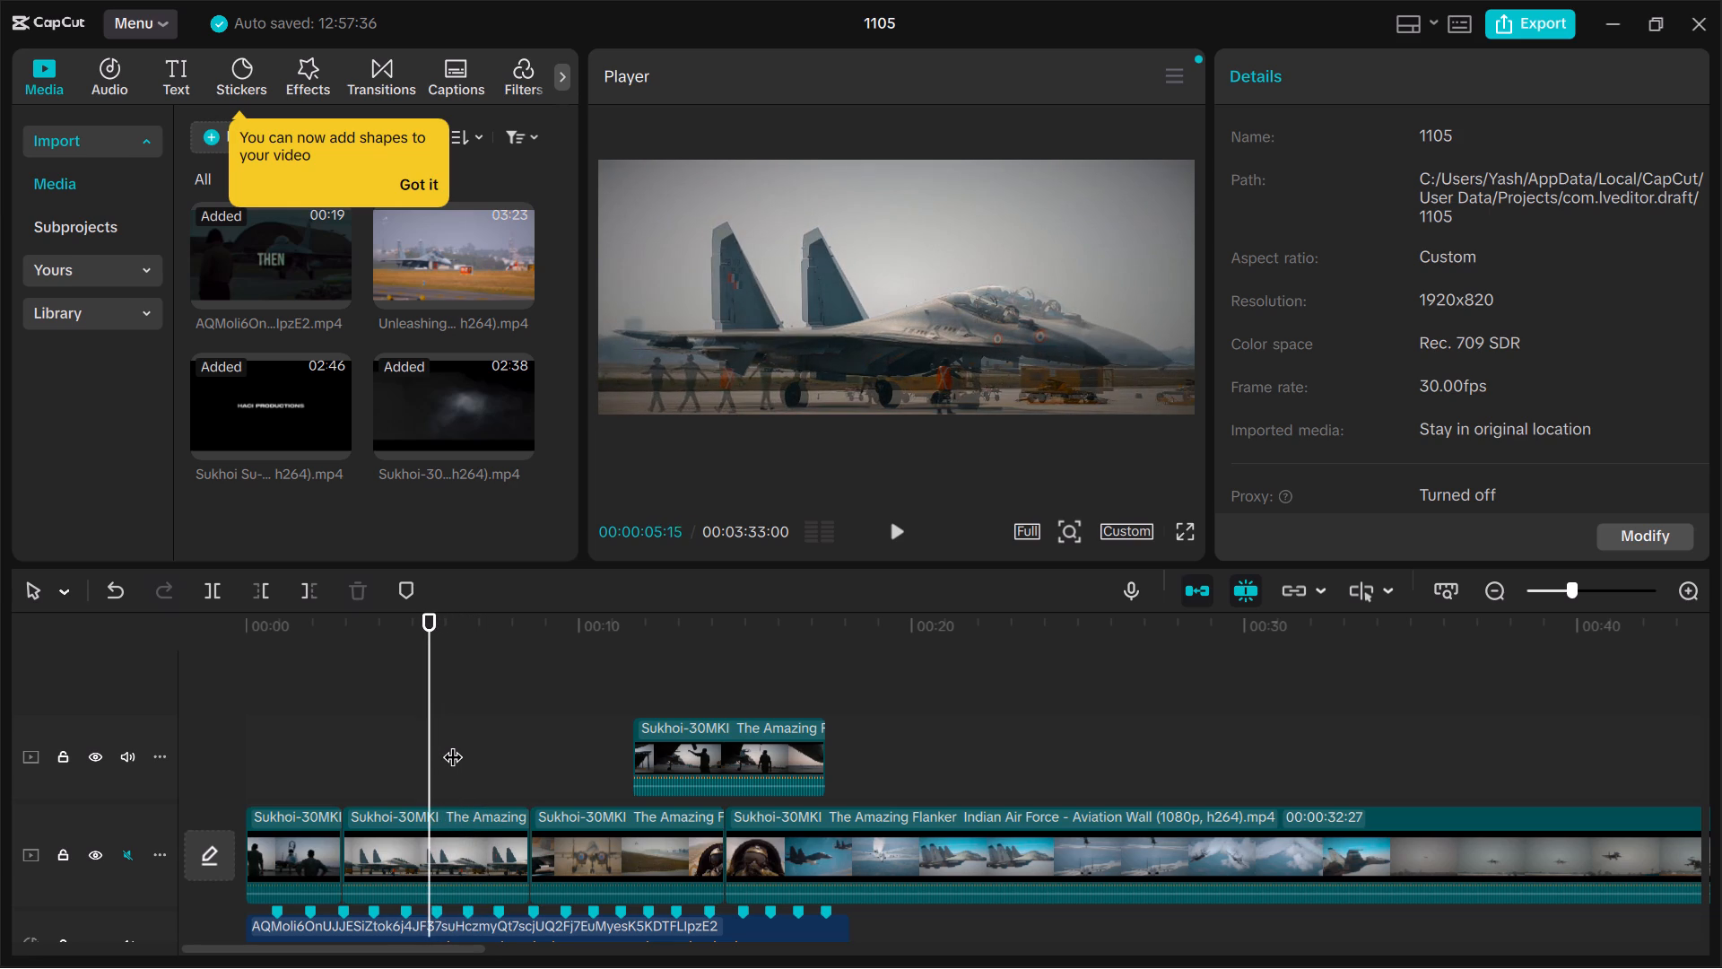
key("Left")
key("Left")
key("Left")
key("Left")
key("Left")
key("Left")
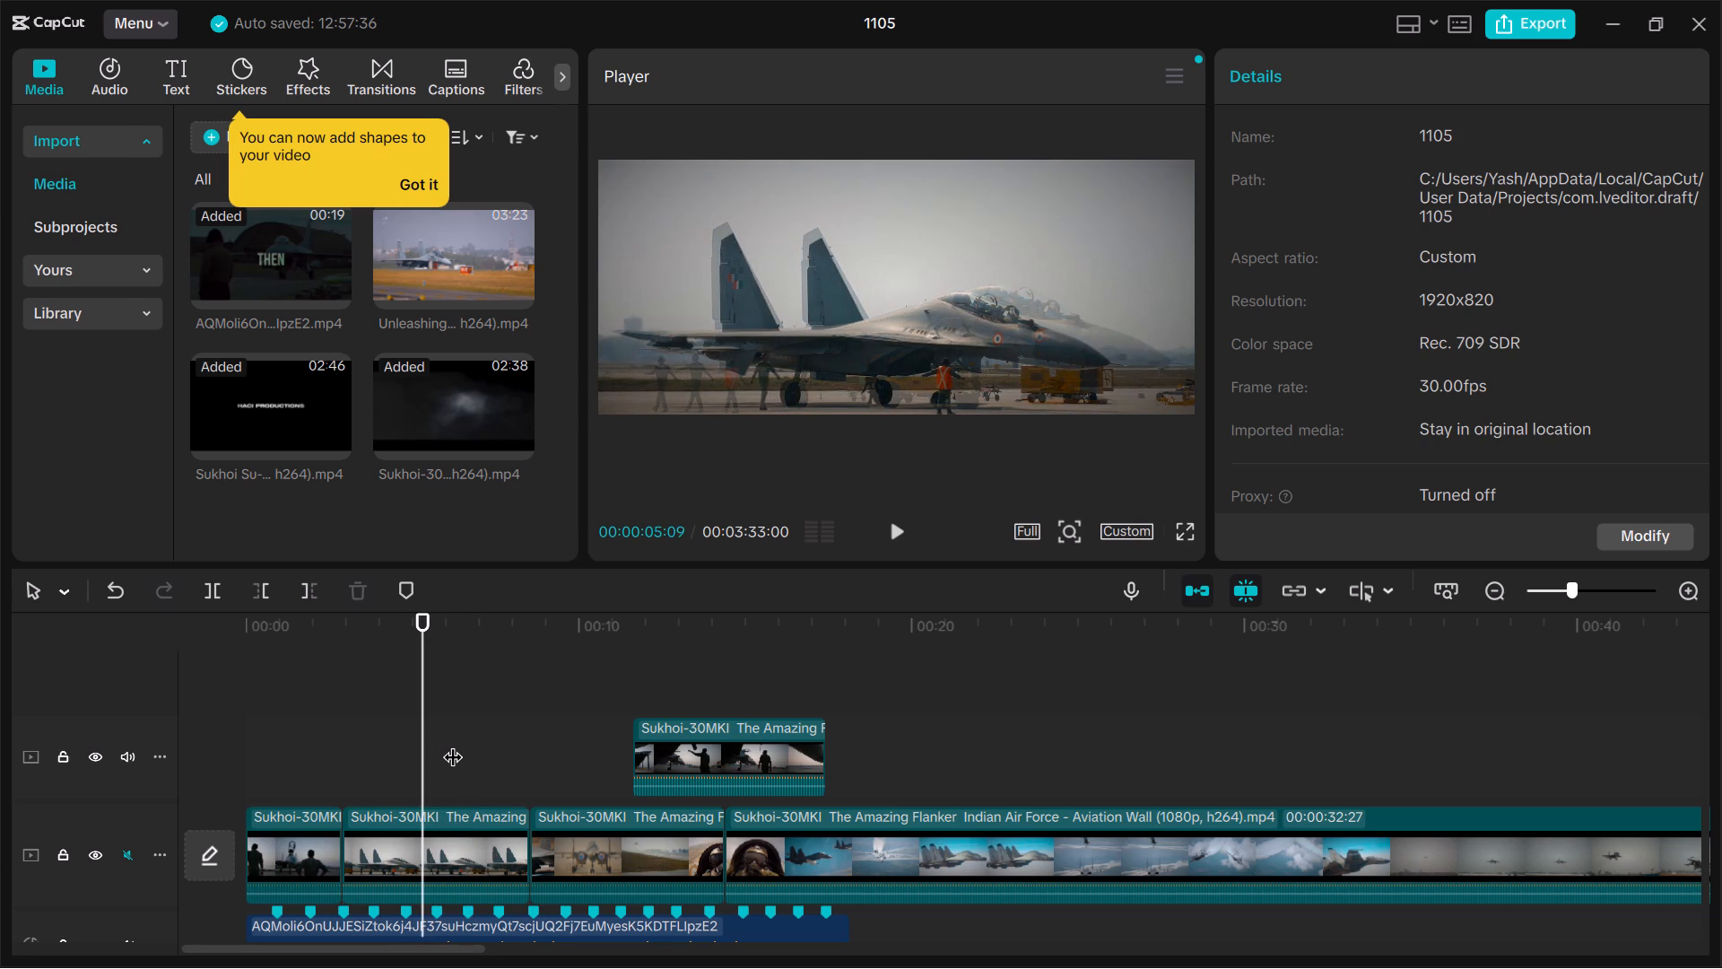
key("Left")
key("Left")
key("Left")
key("Left")
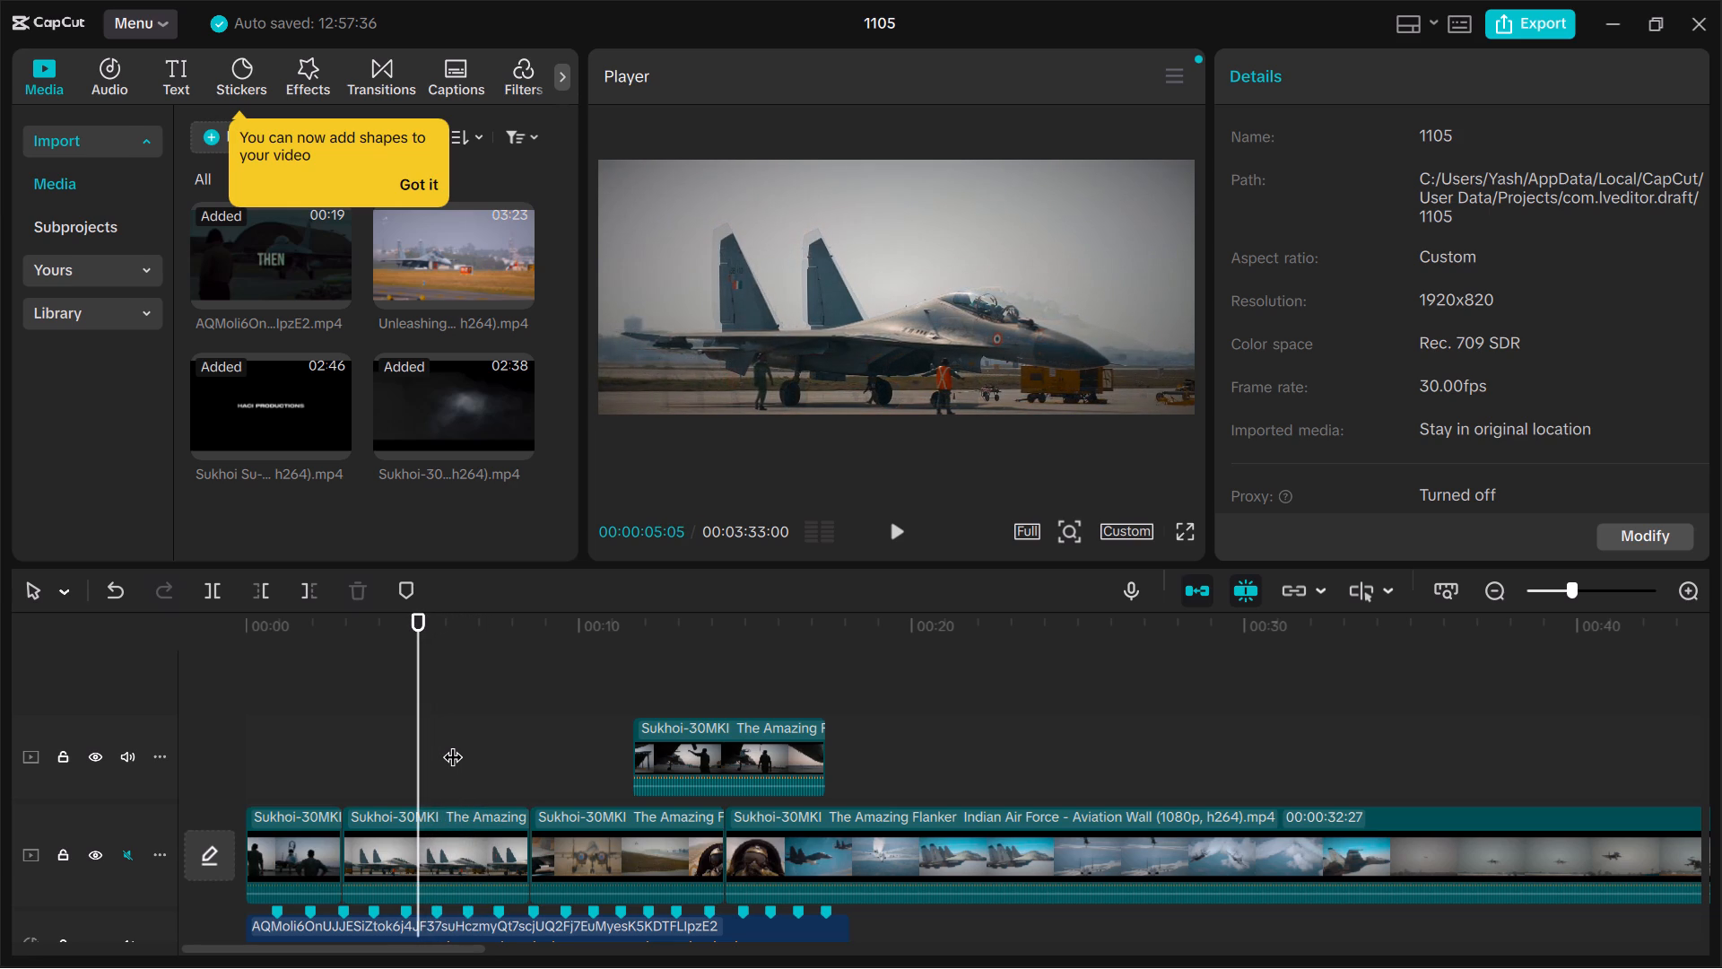
key("Left")
key("Left")
key("Left")
key("Left")
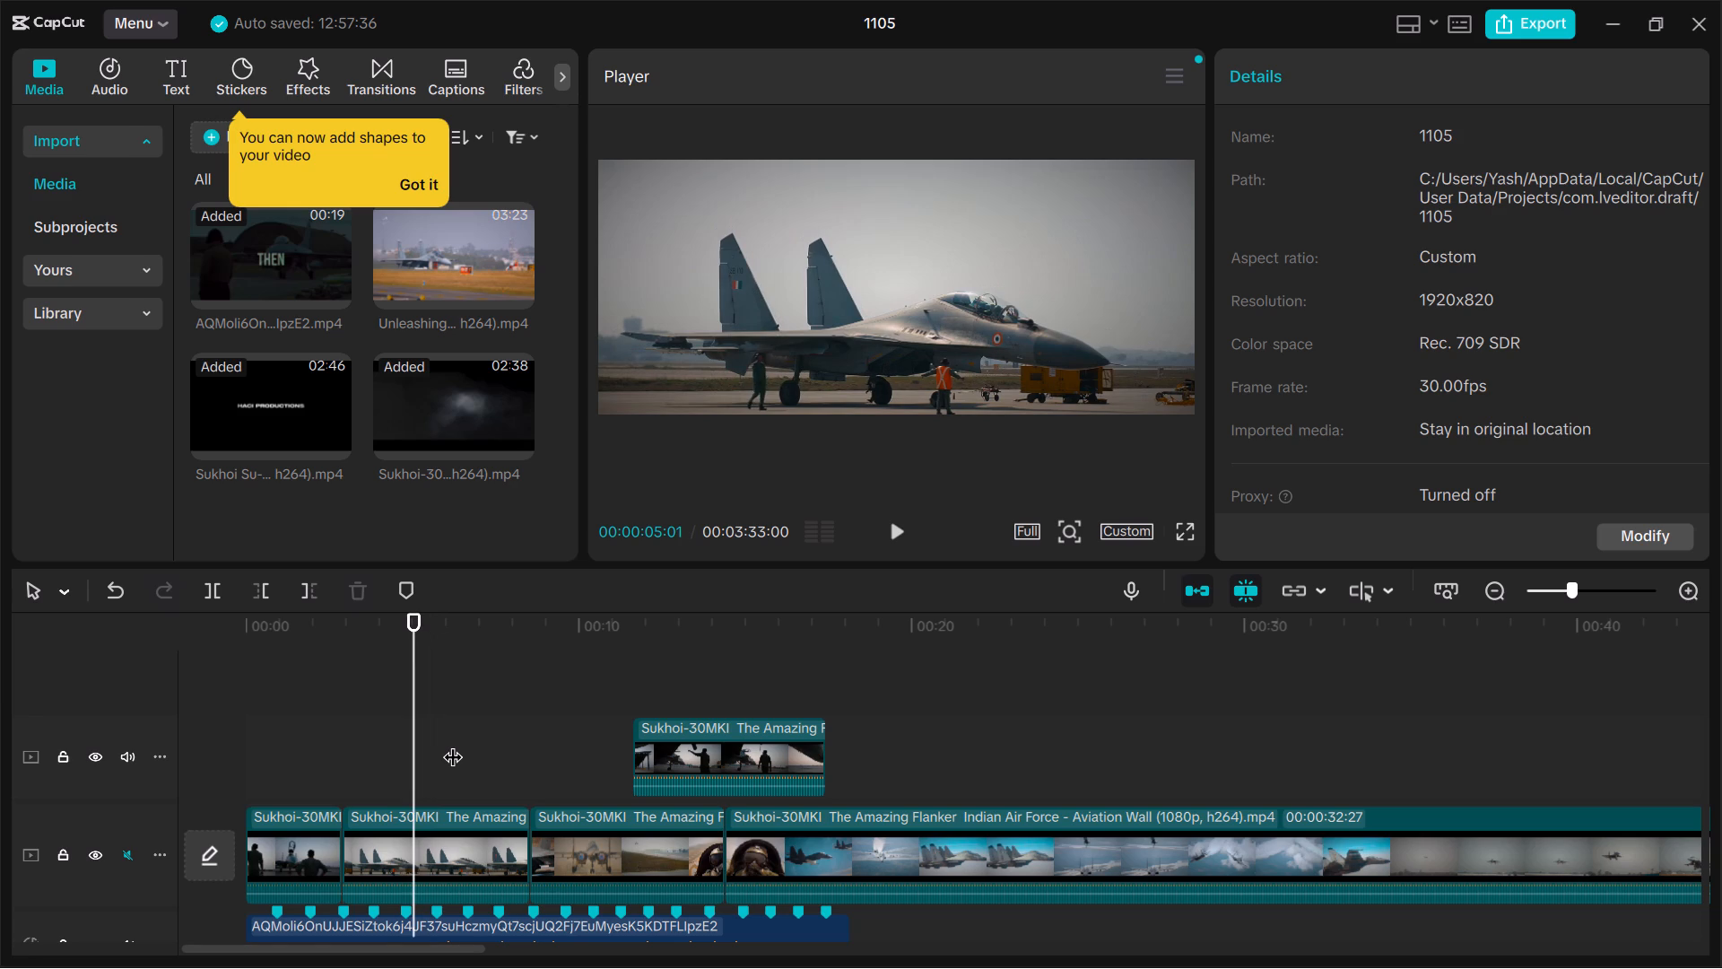
key("Left")
key("Left")
key("Right")
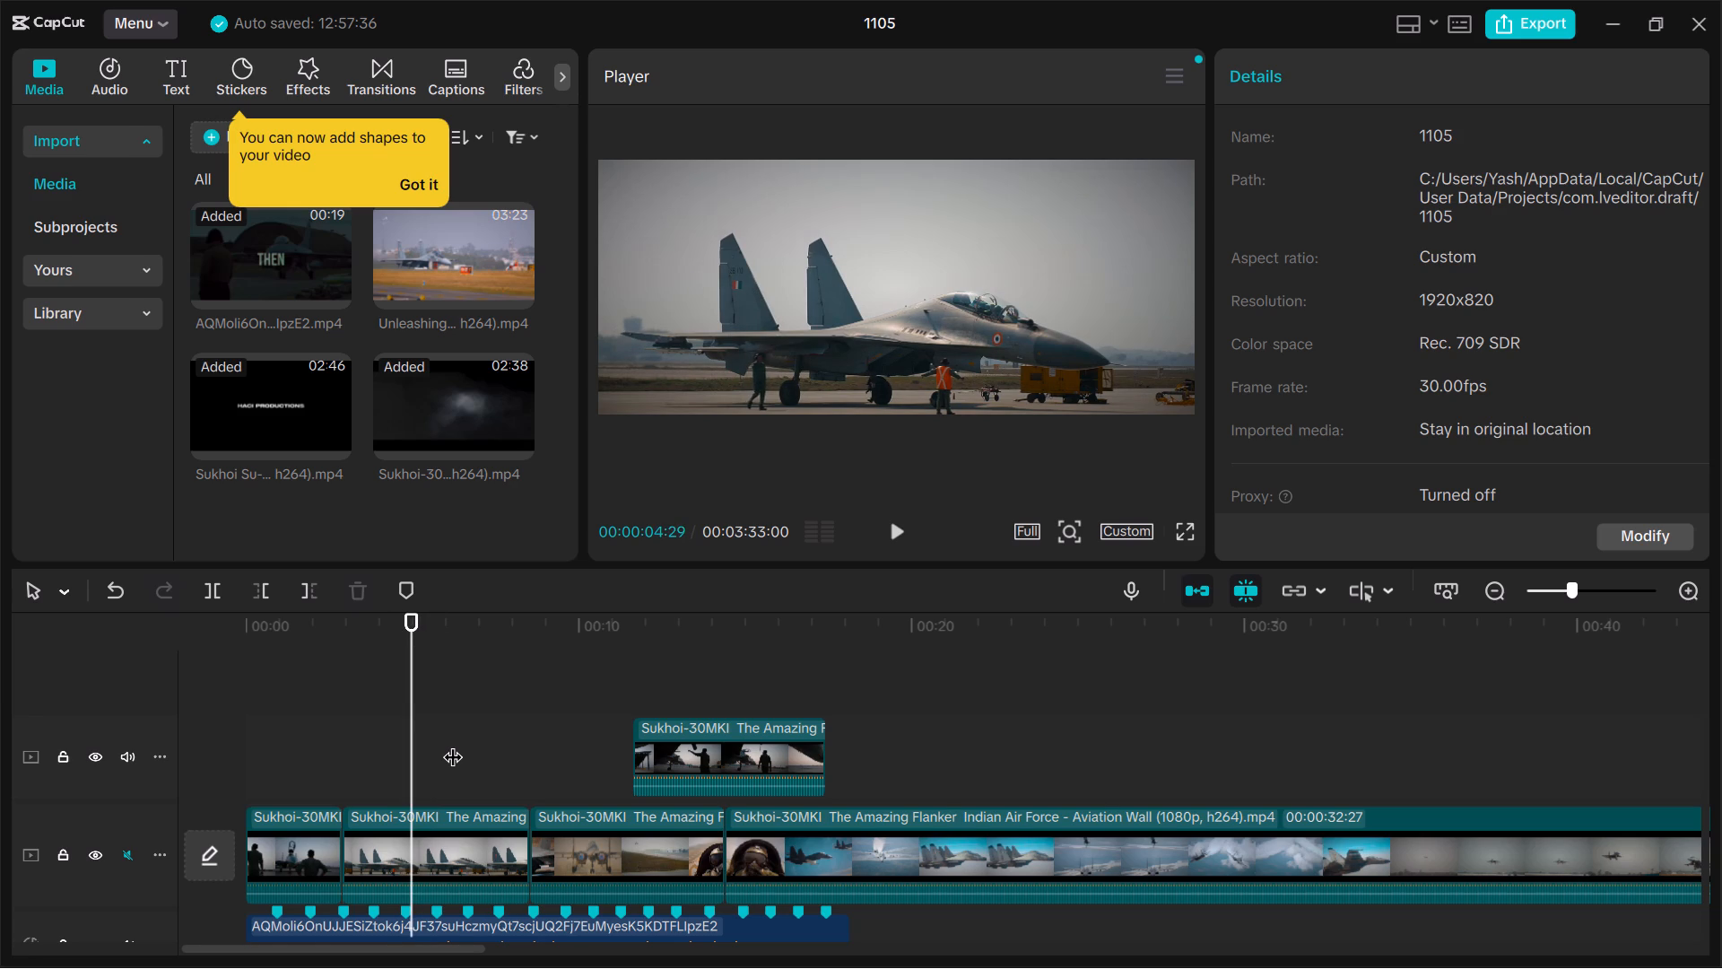
key("Right")
key("Left")
key("Left")
key("Left")
key("Left")
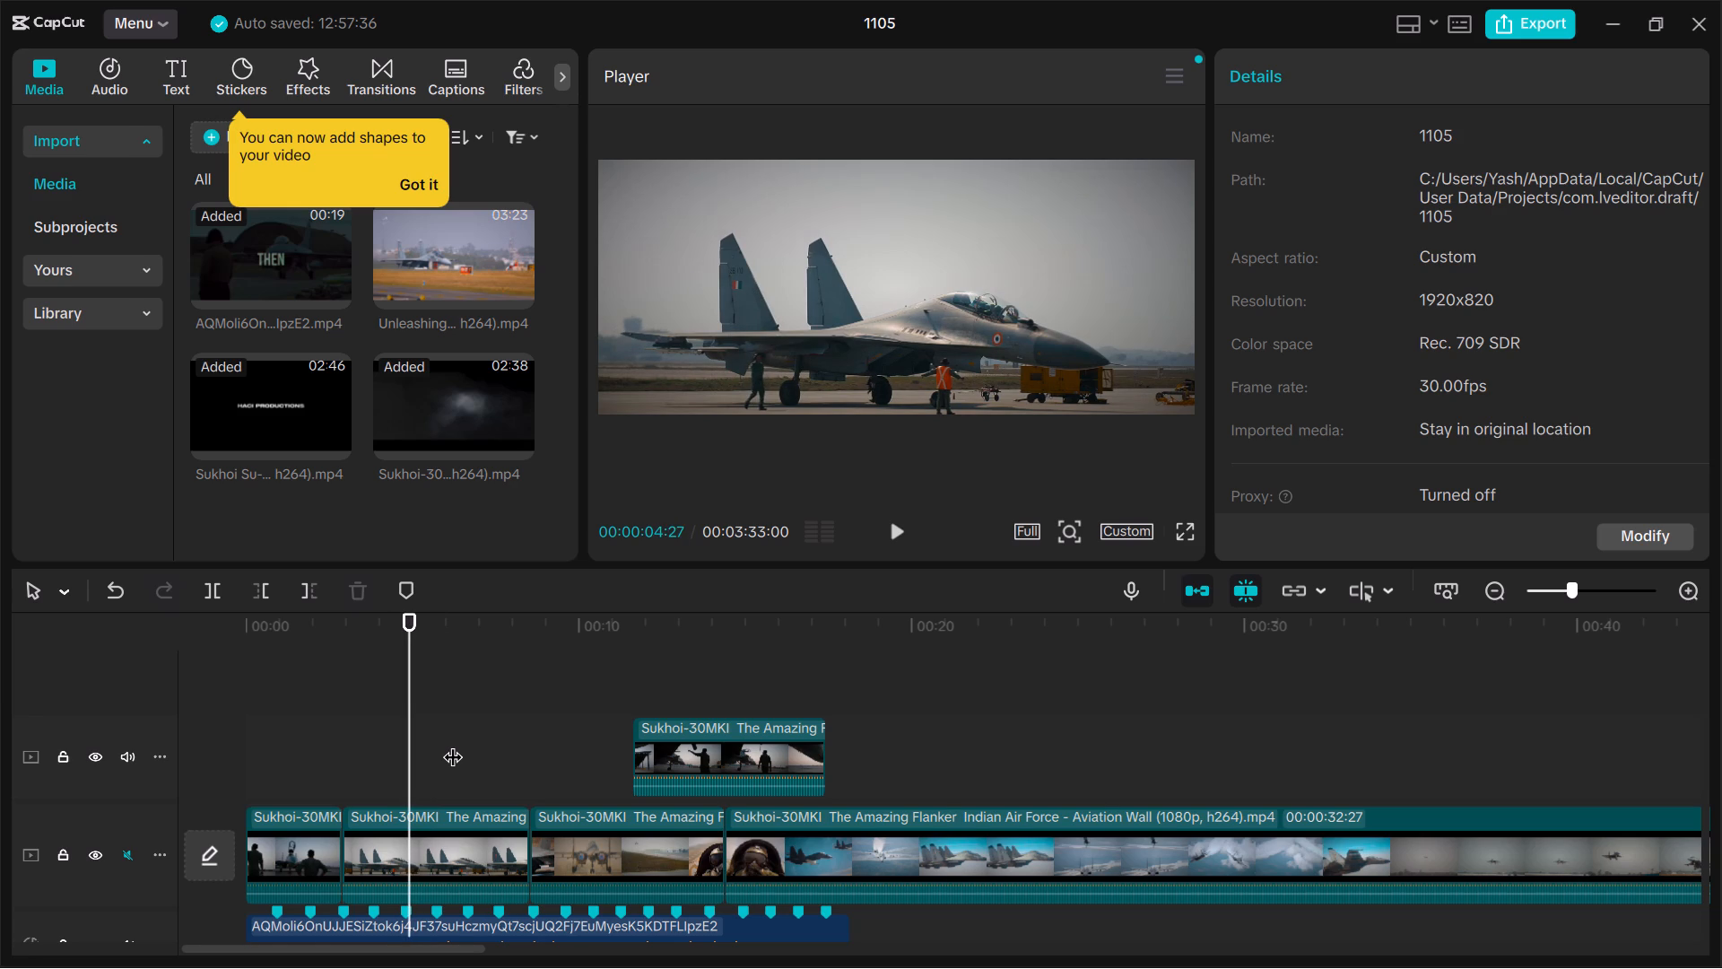
key("Right")
key("Left")
key("Left")
key("Left")
key("Left")
key("Left")
key("Right")
key("Right")
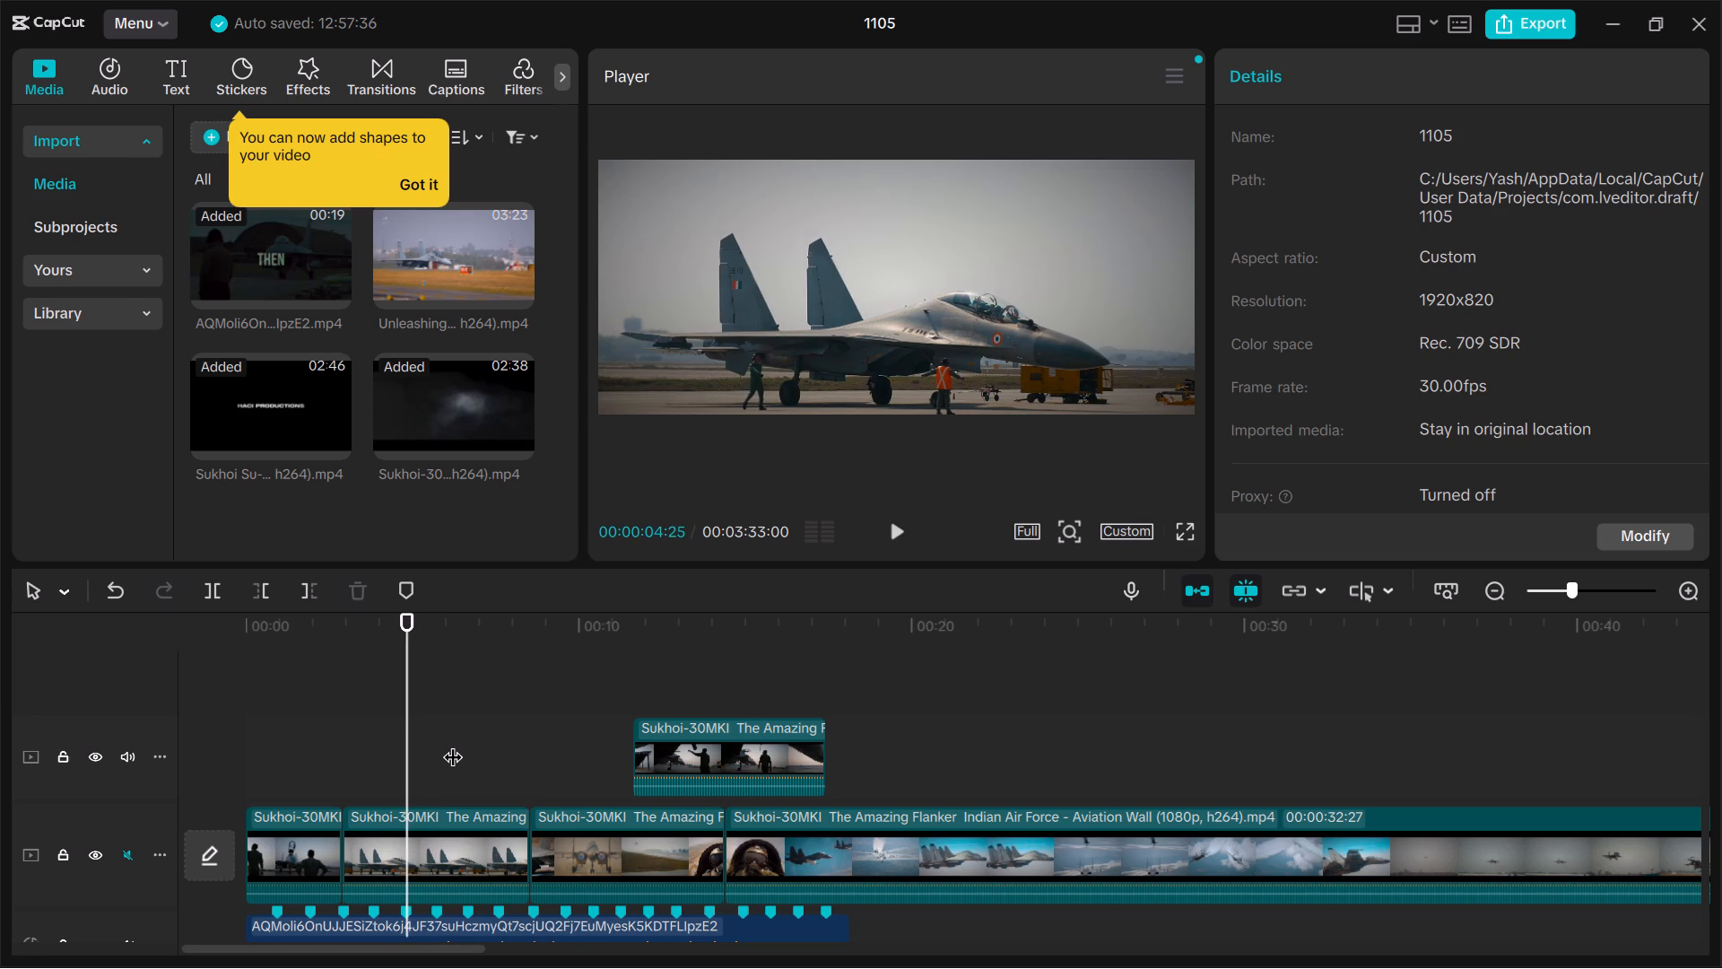
key("Left")
key("Left")
key("Left")
key("Right")
key("Right")
key("Right")
key("Right")
key("Right")
key("Right")
key("Right")
key("Right")
key("Right")
key("Right")
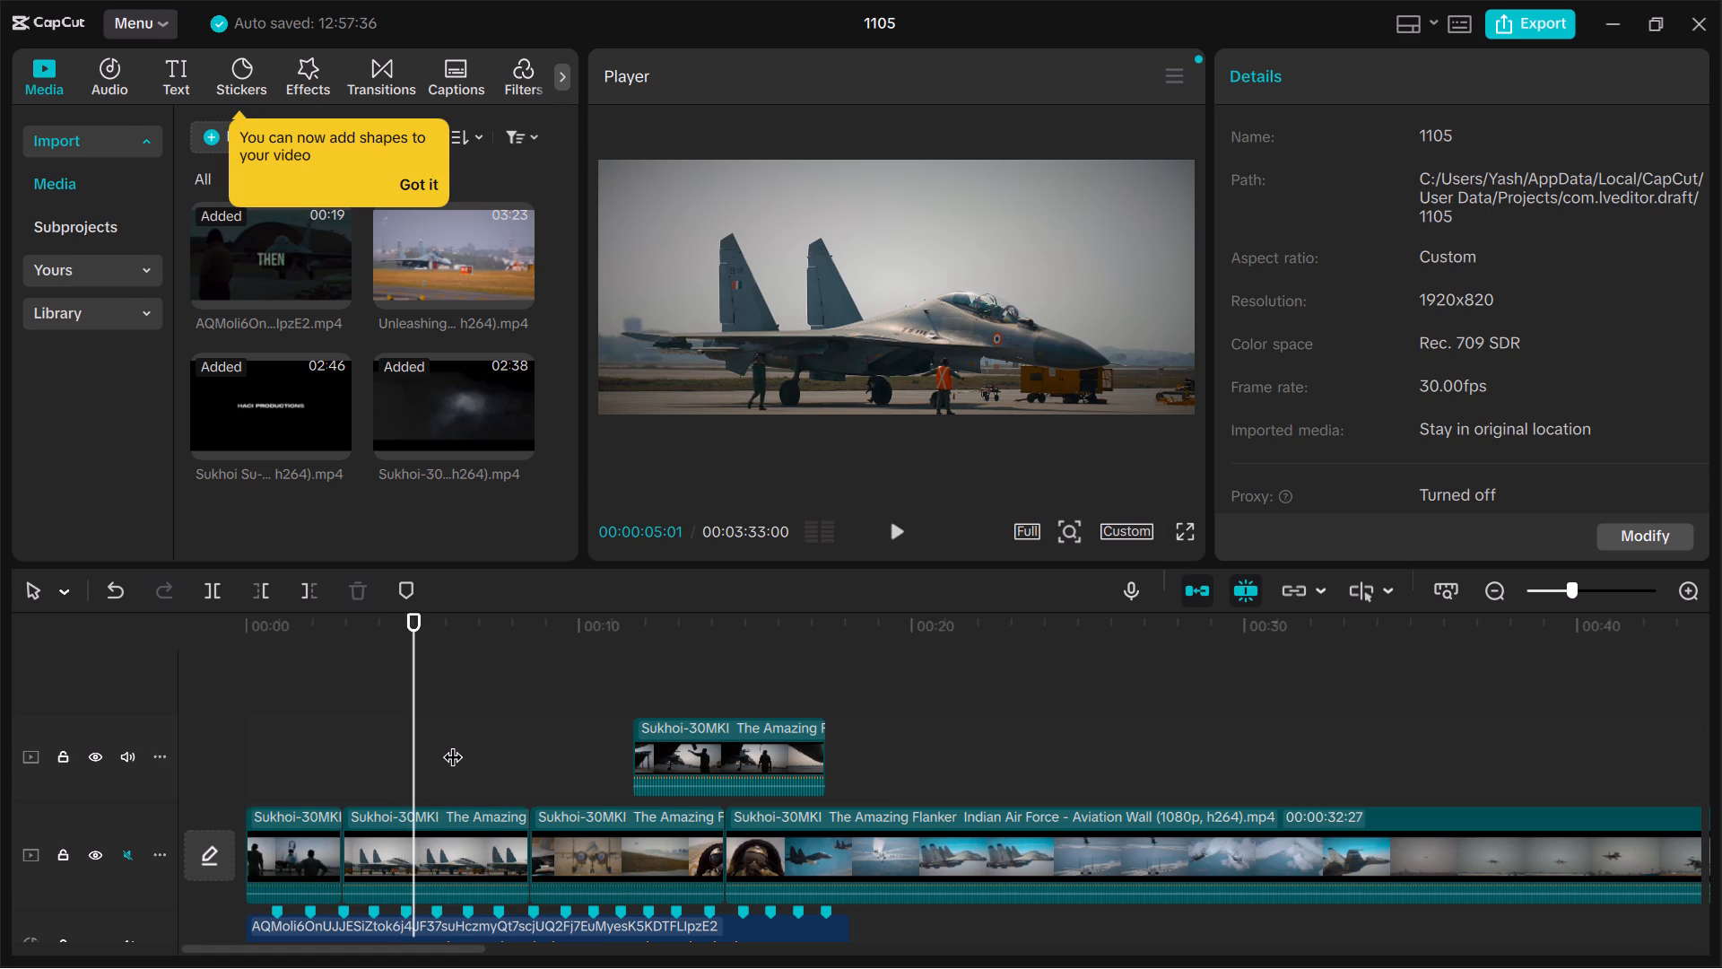
key("Right")
key("Right")
key("Left")
key("Left")
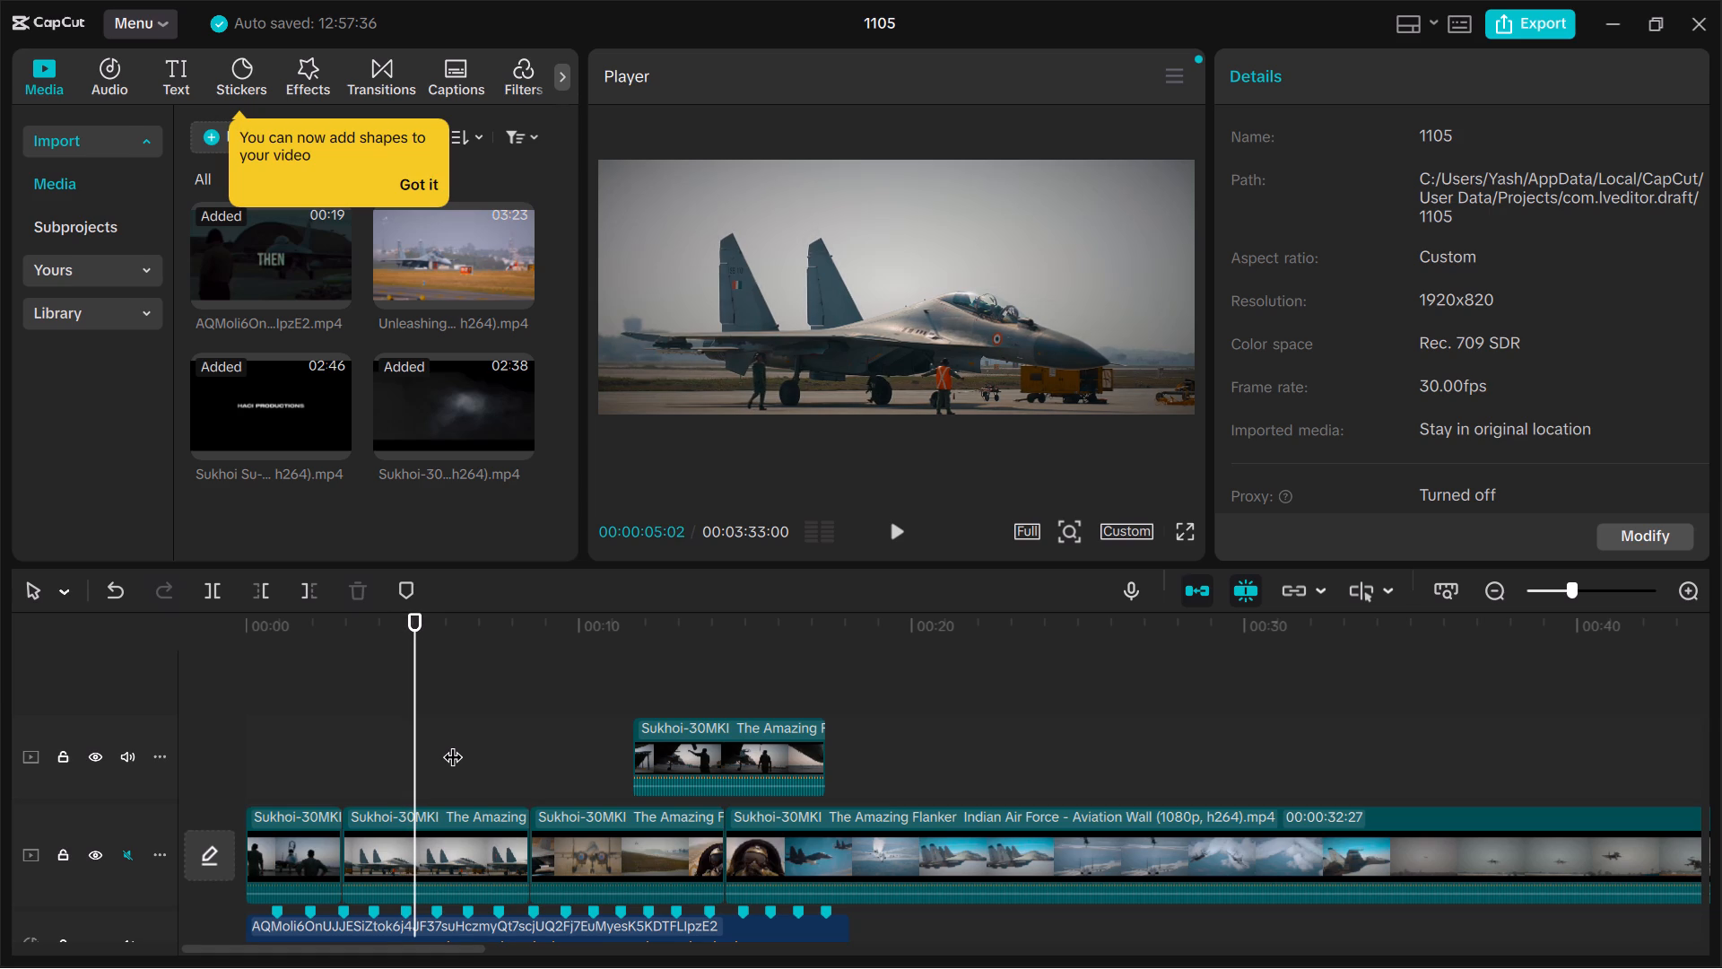
key("ctrl+b")
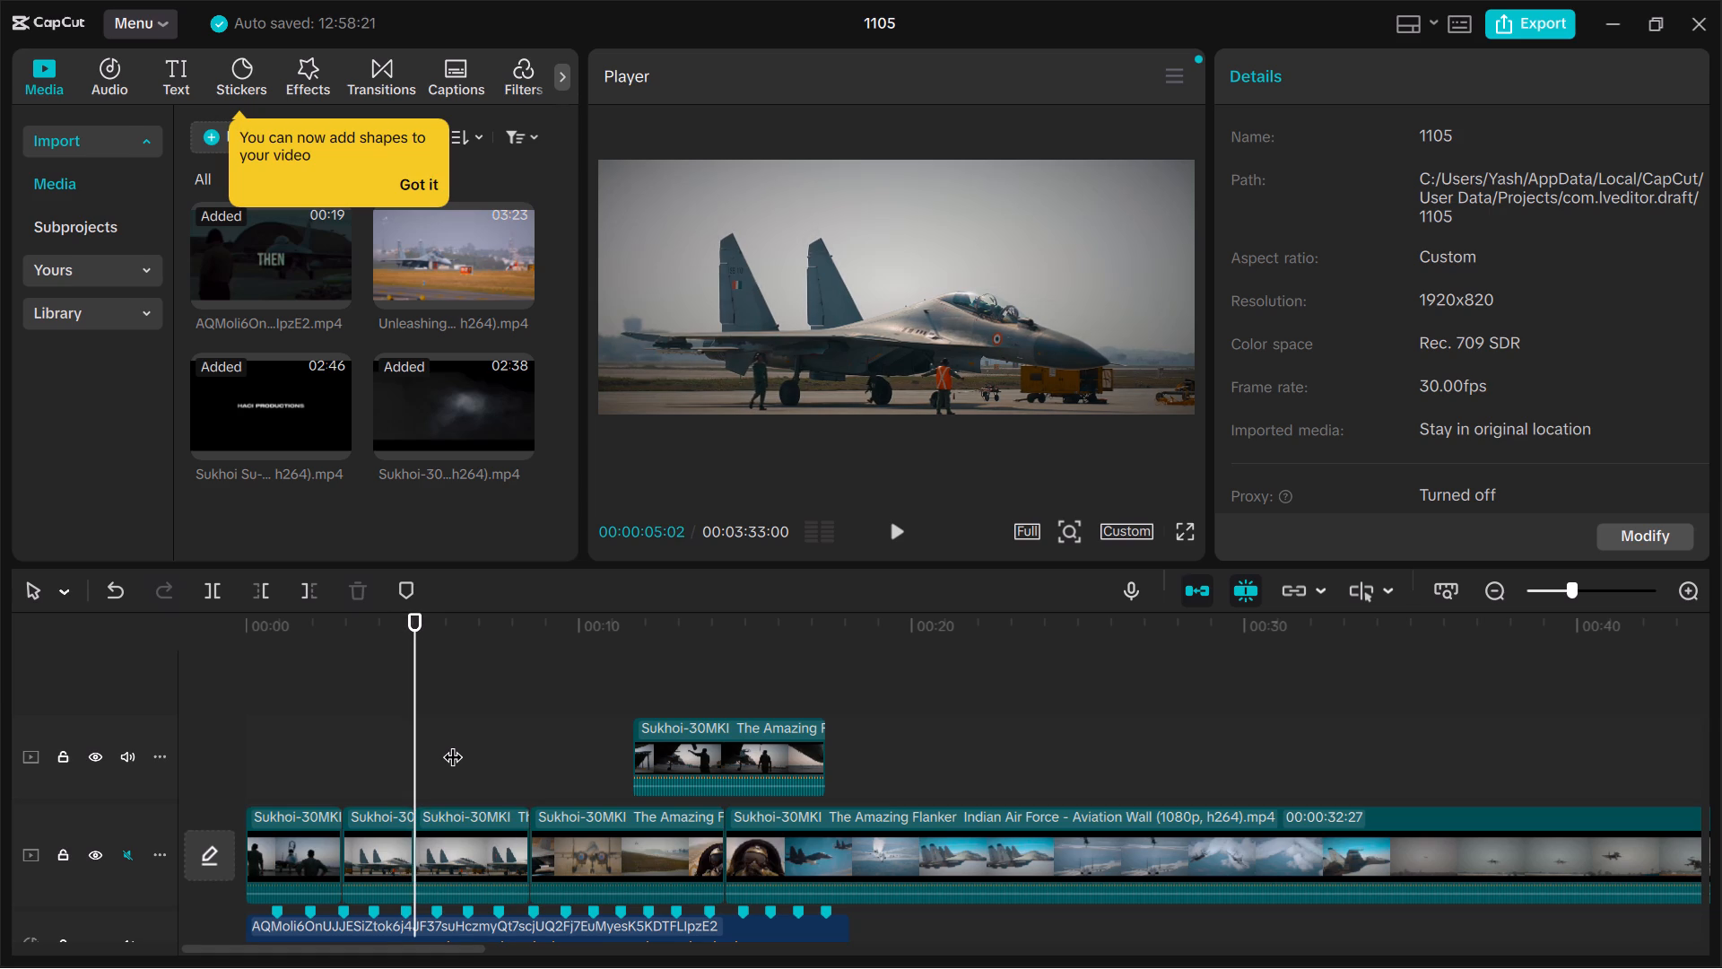
Slow the first part of the split parked jet clip to 0.70x speed.
left_click(372, 841)
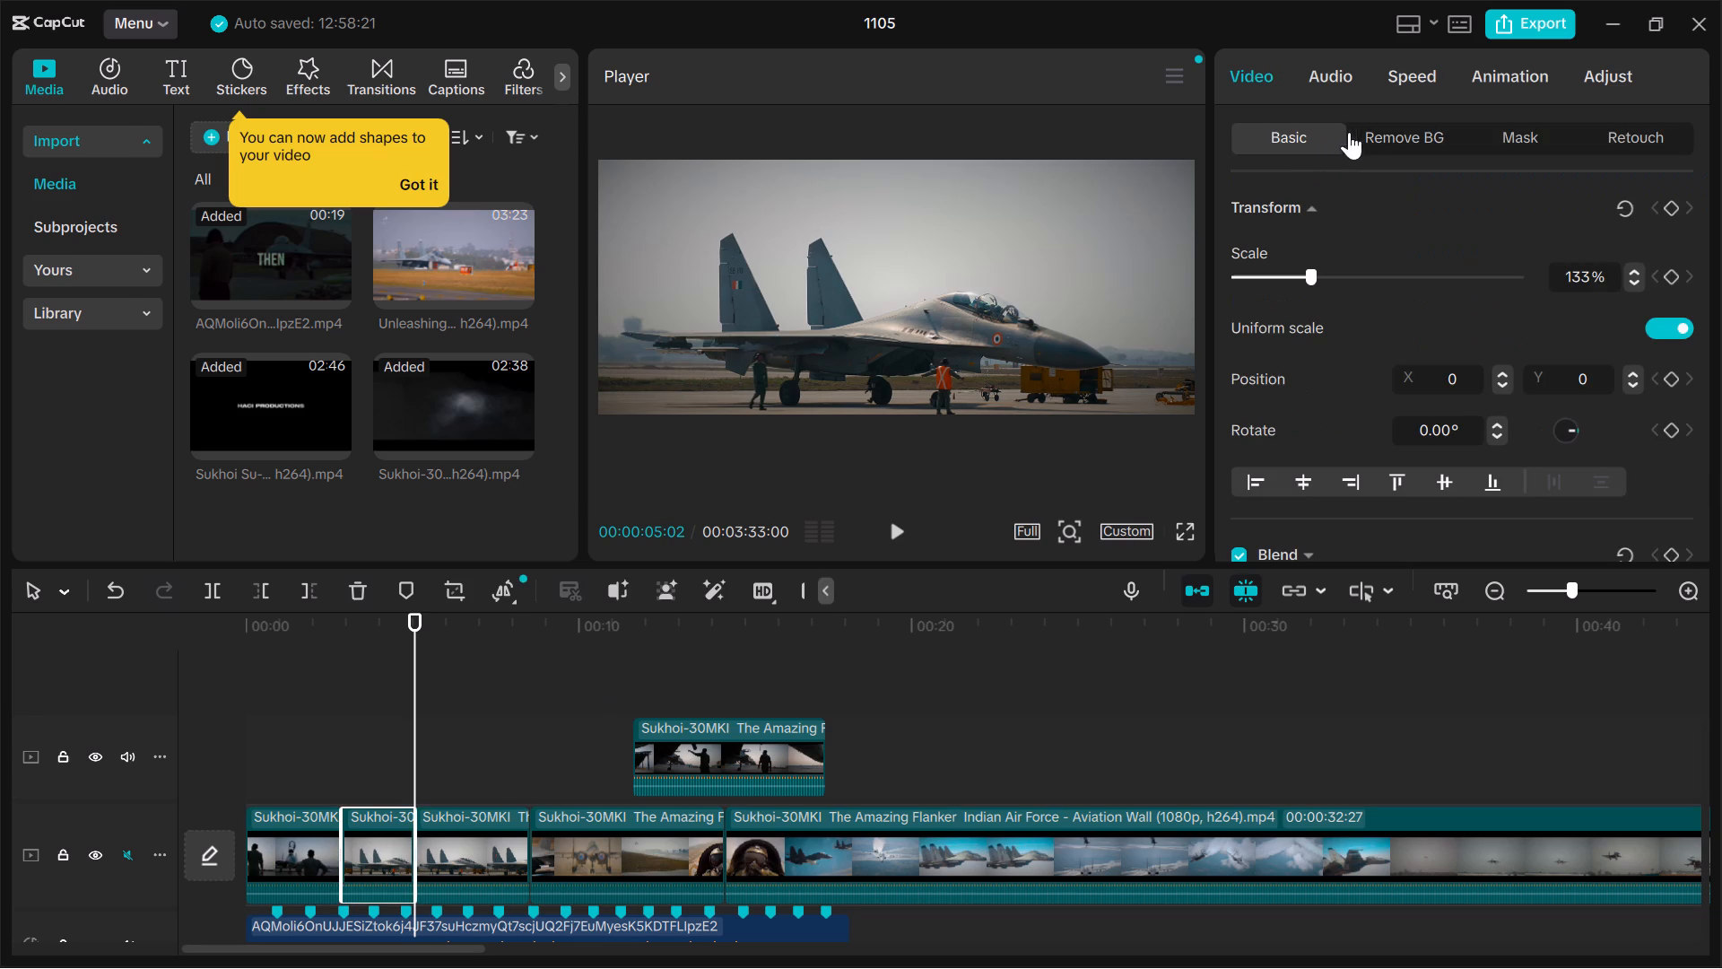
left_click(1405, 79)
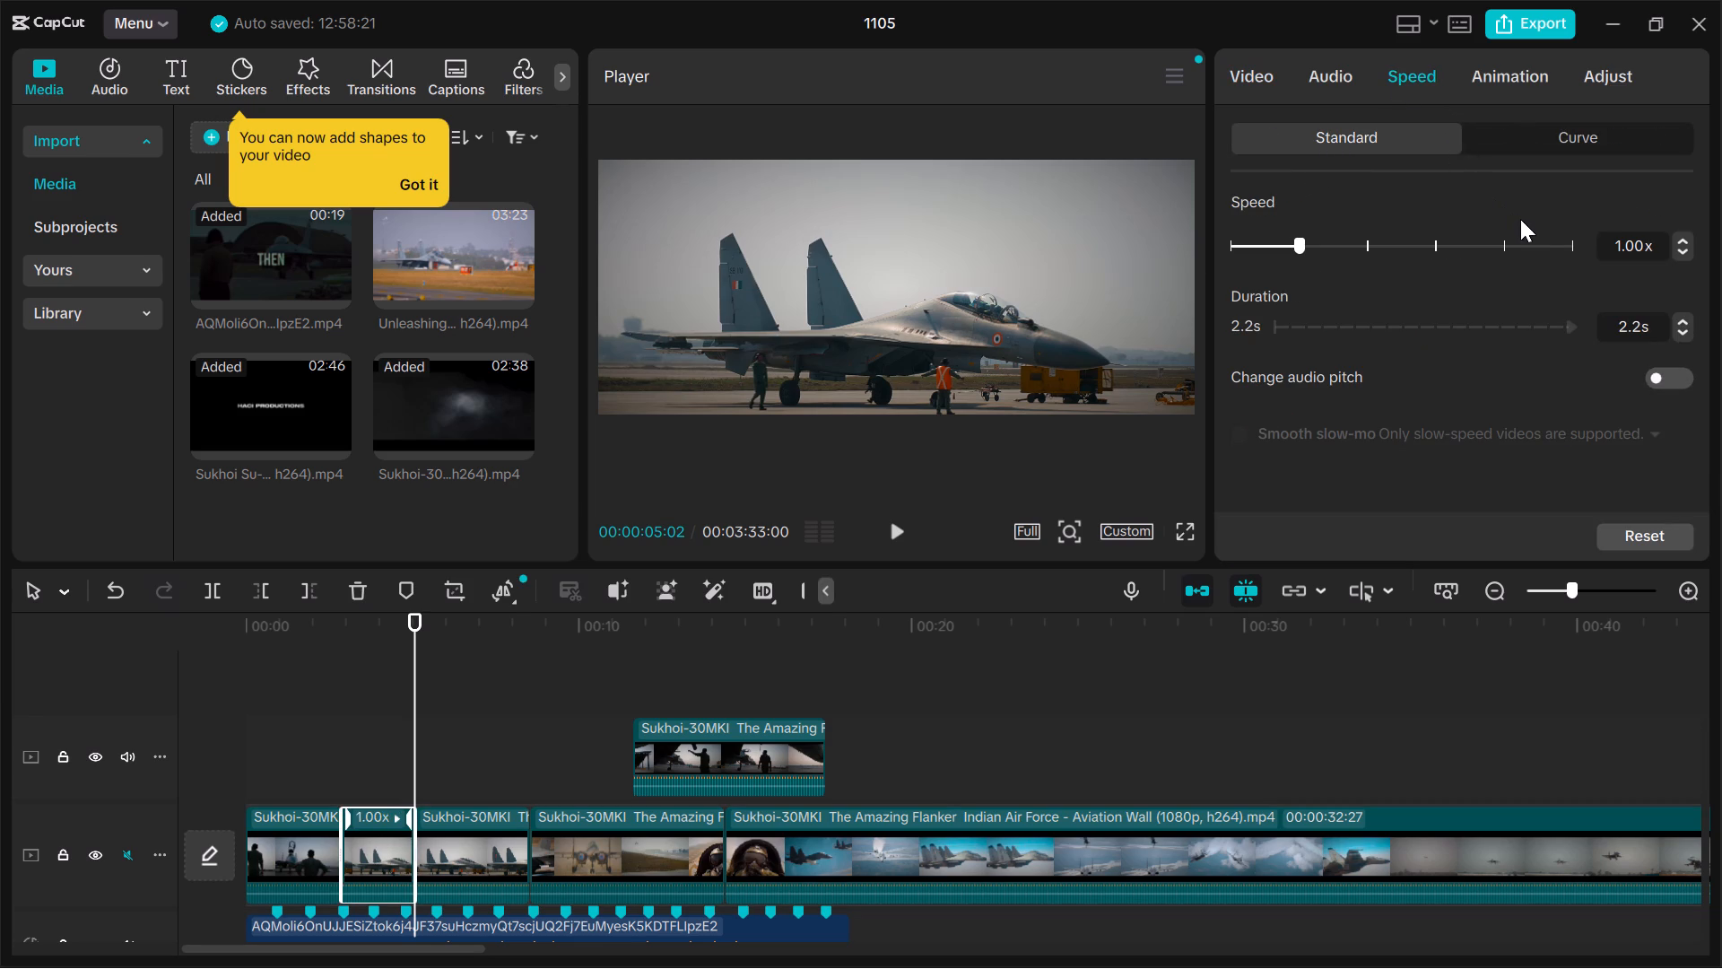
left_click(1686, 237)
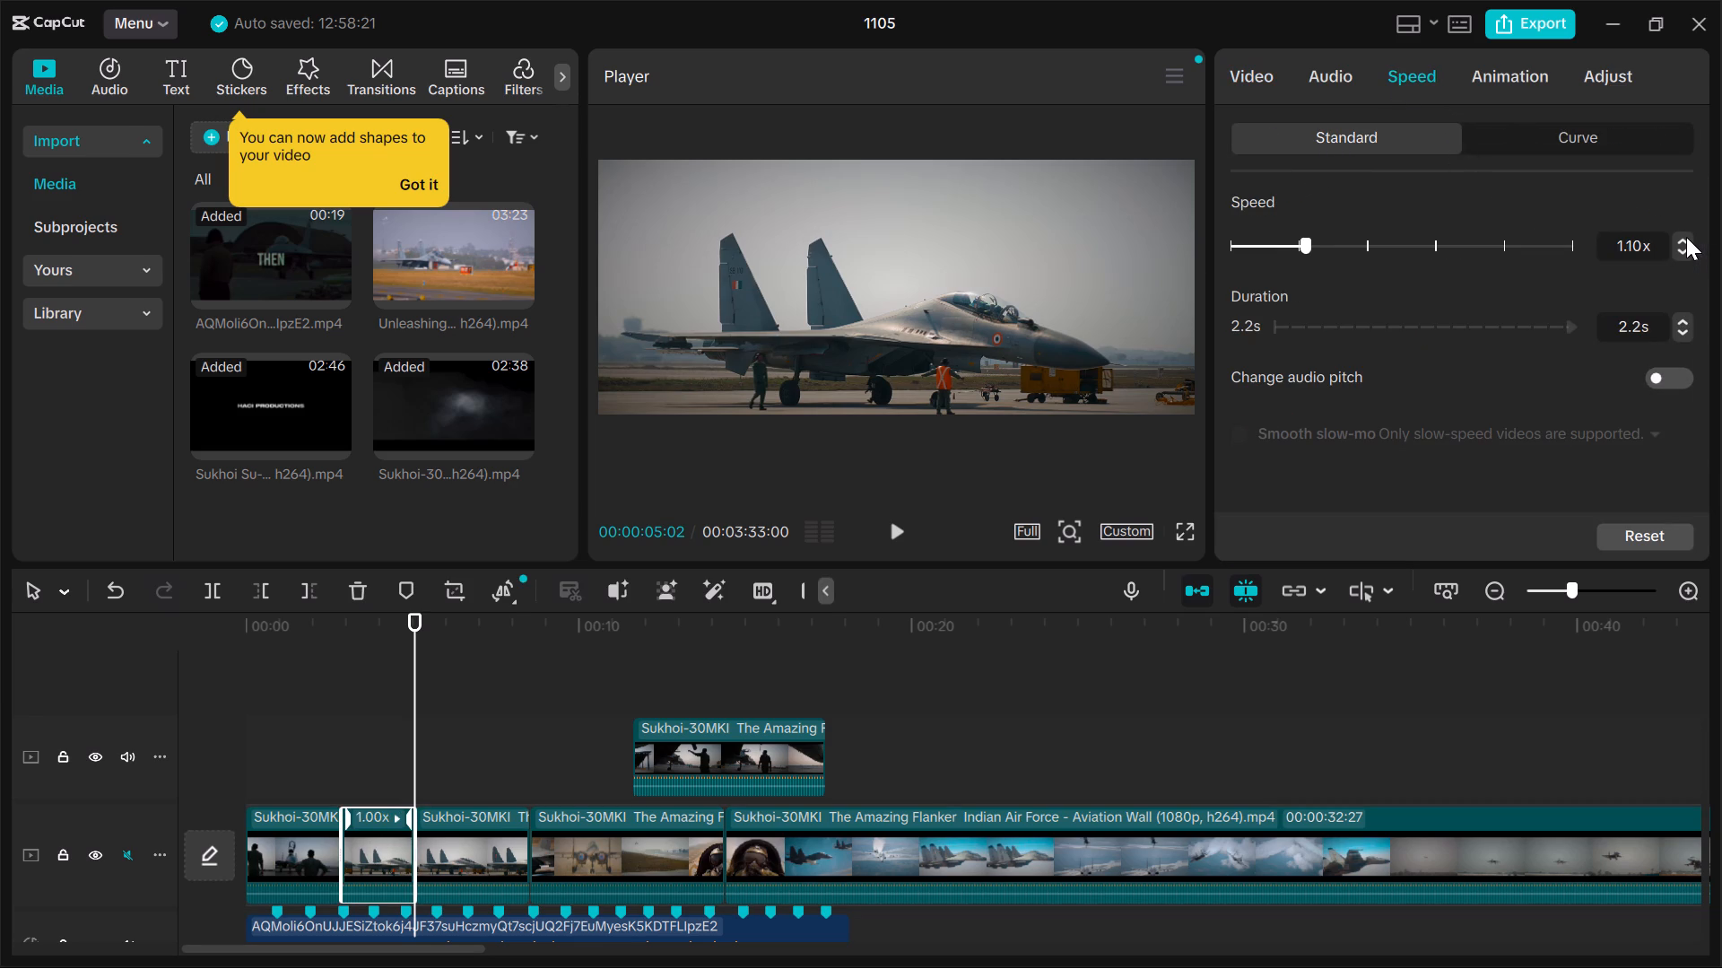
left_click(1686, 237)
left_click(1686, 237)
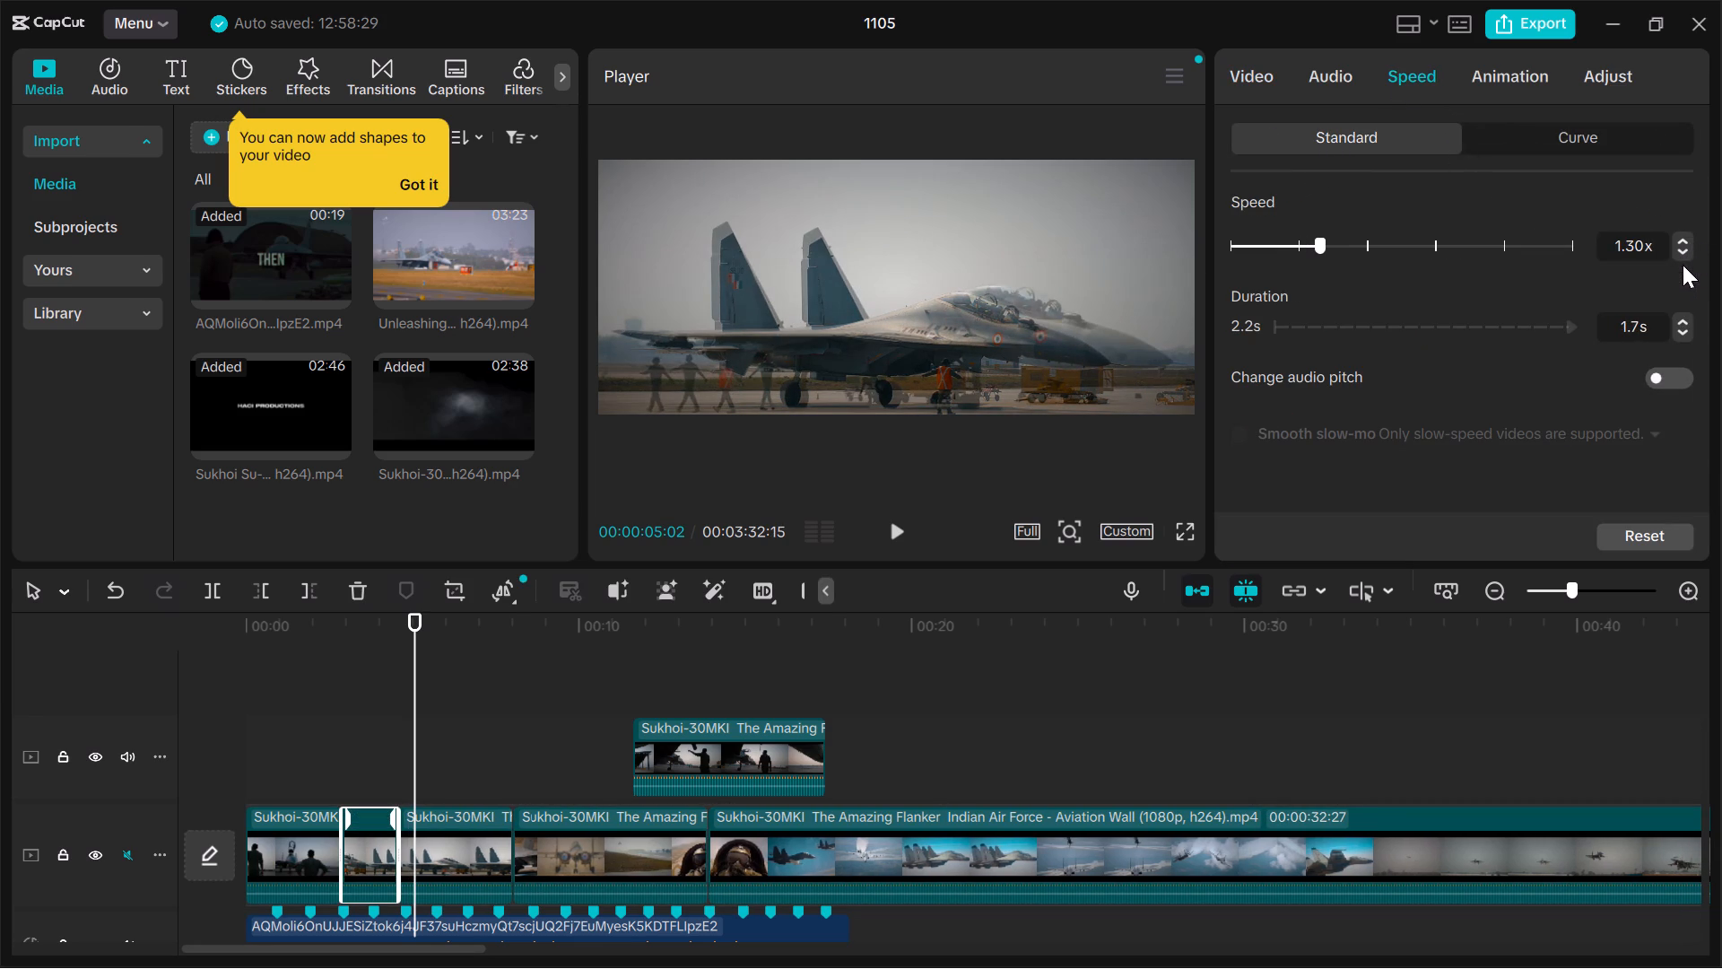
left_click(1683, 253)
left_click(1683, 253)
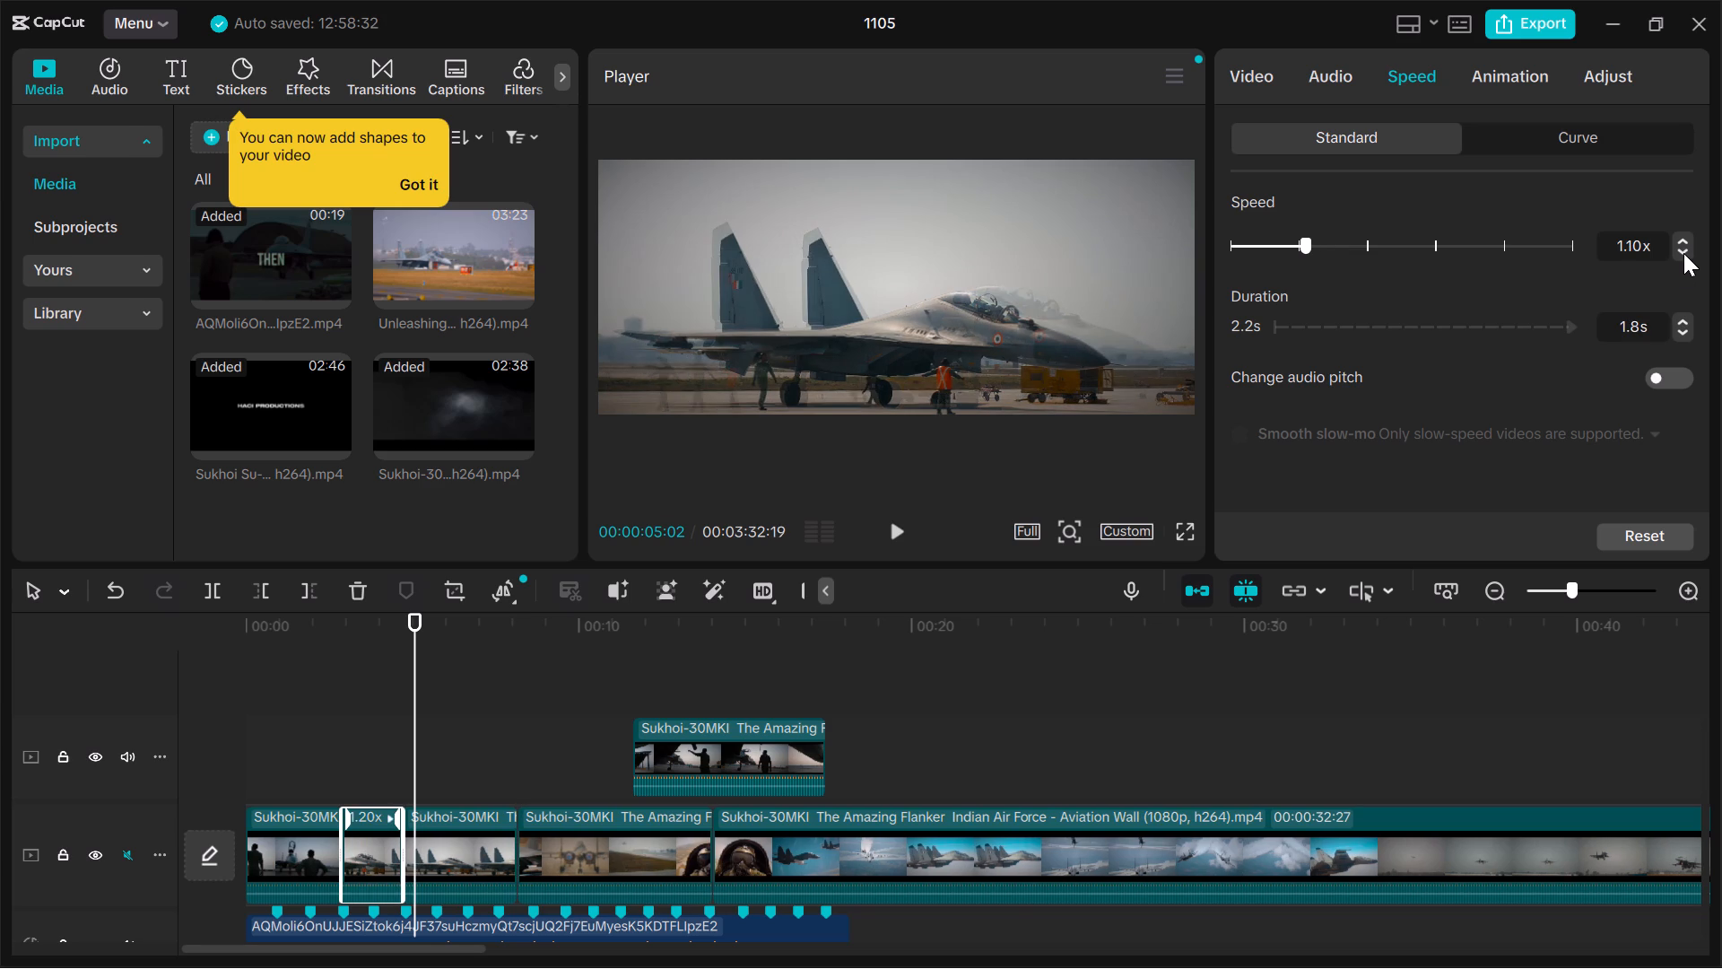
left_click(1683, 253)
left_click(1683, 253)
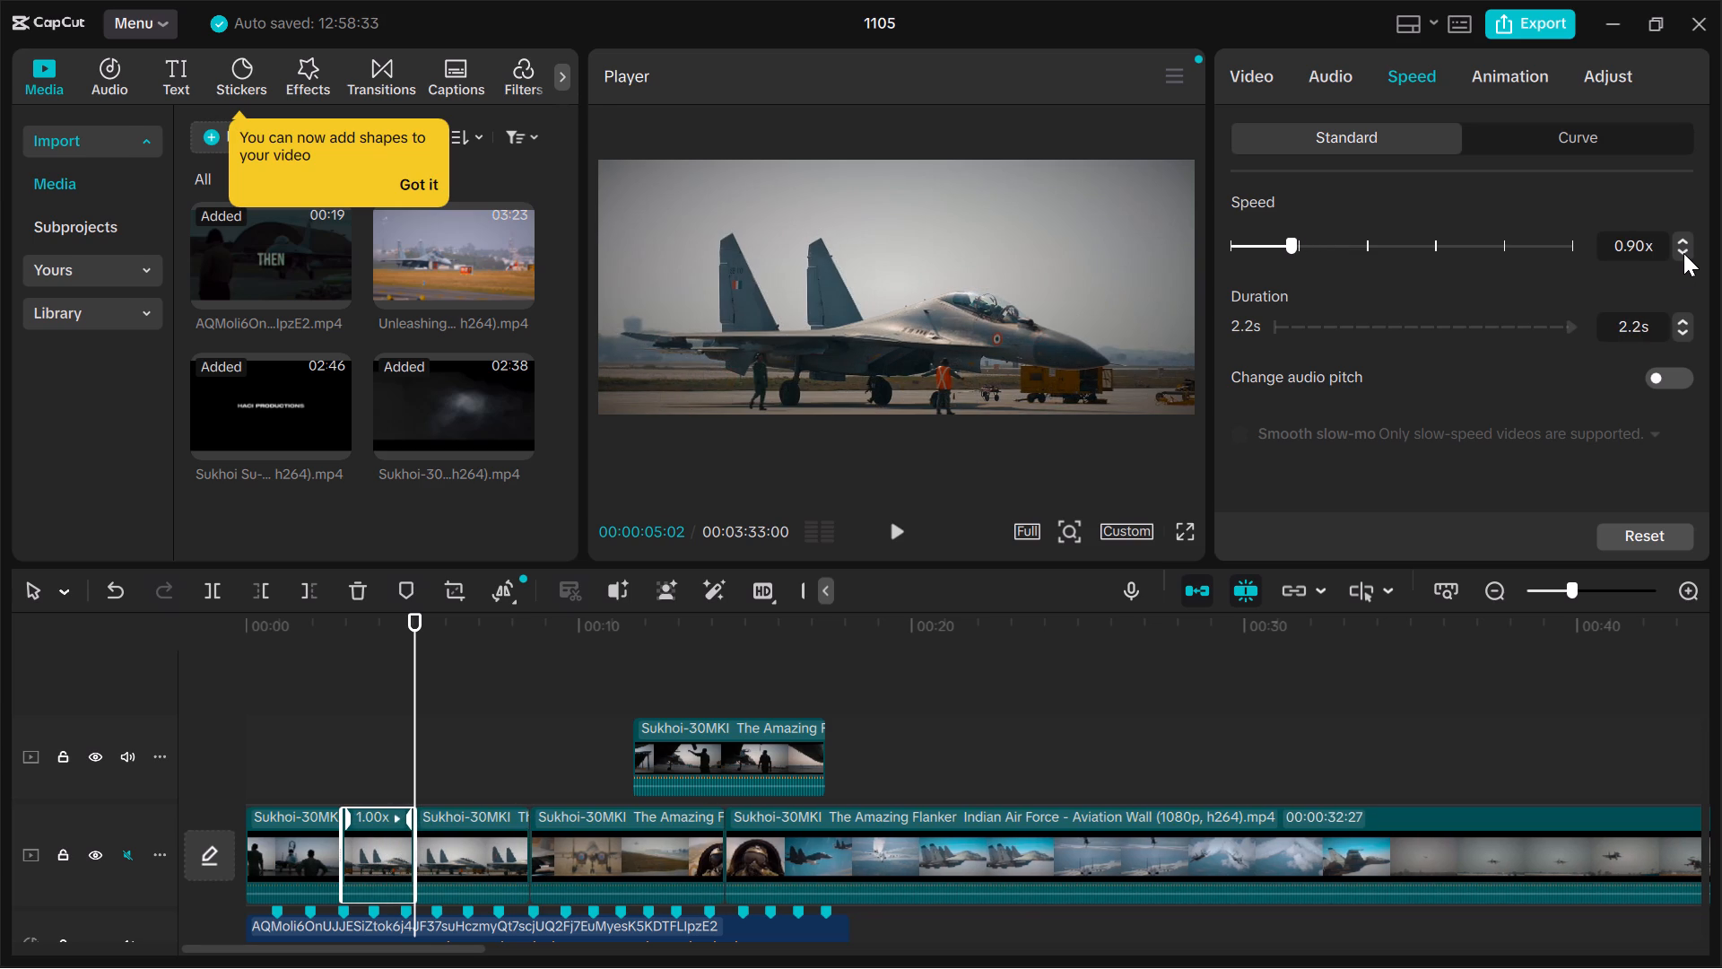
left_click(1683, 253)
left_click(1683, 253)
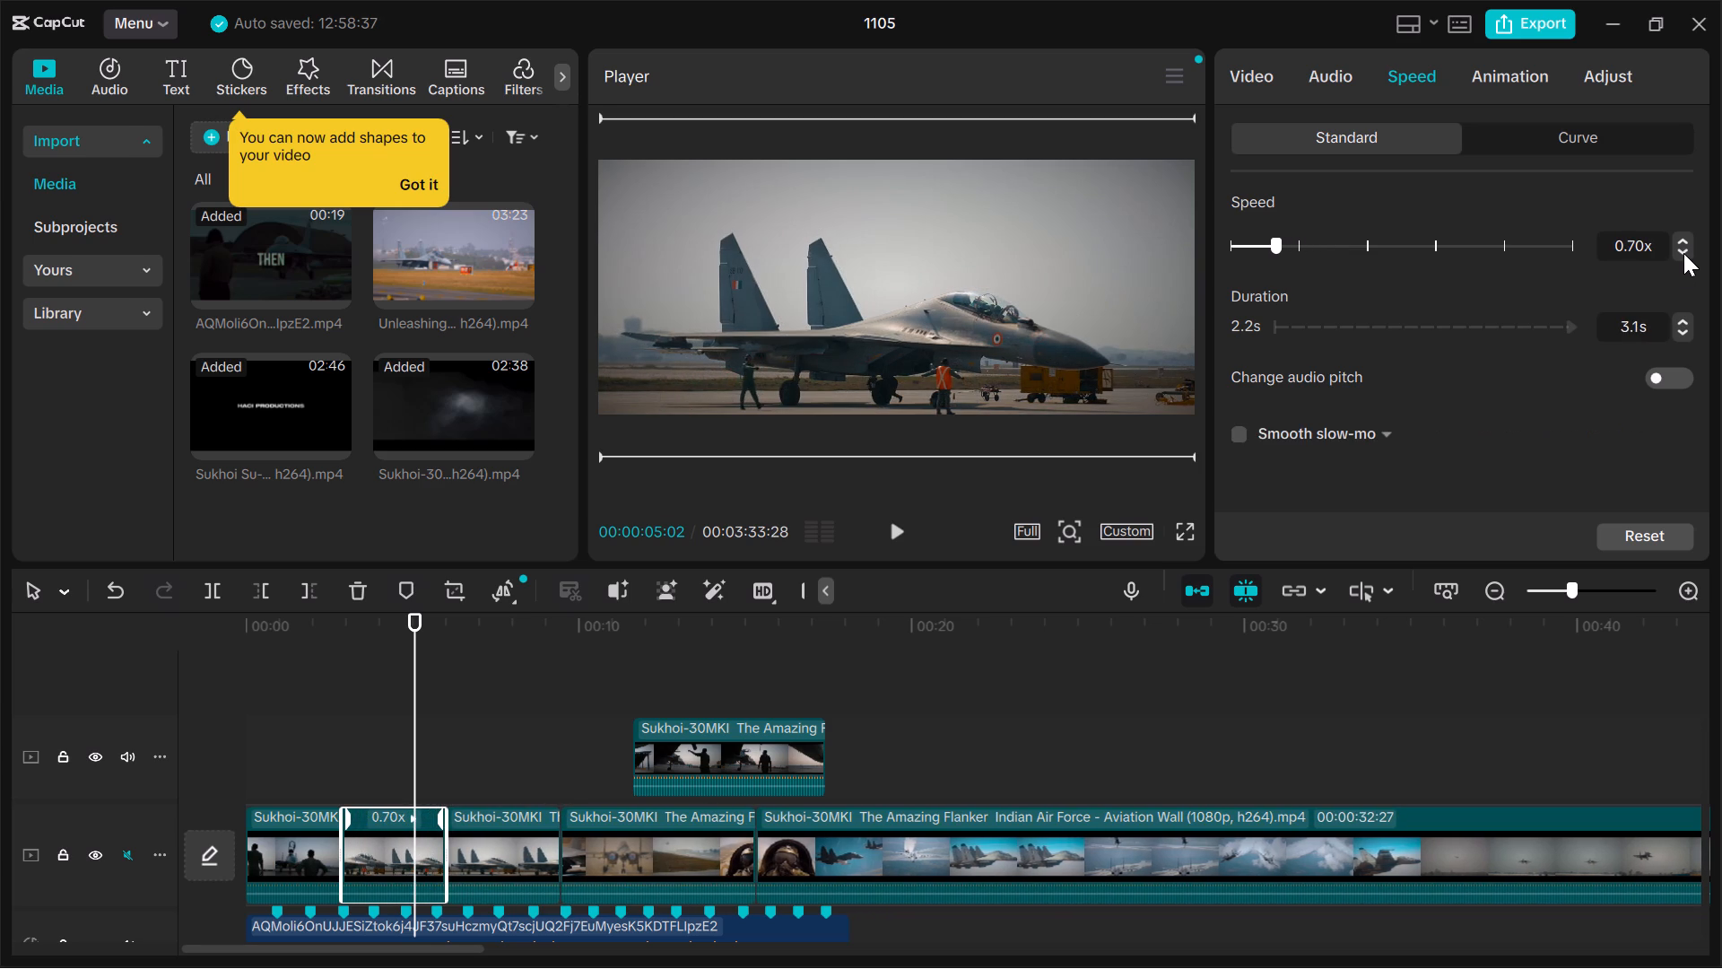
Play the sequence from the start and delete the leftover second part of the split parked jet clip.
left_click(219, 736)
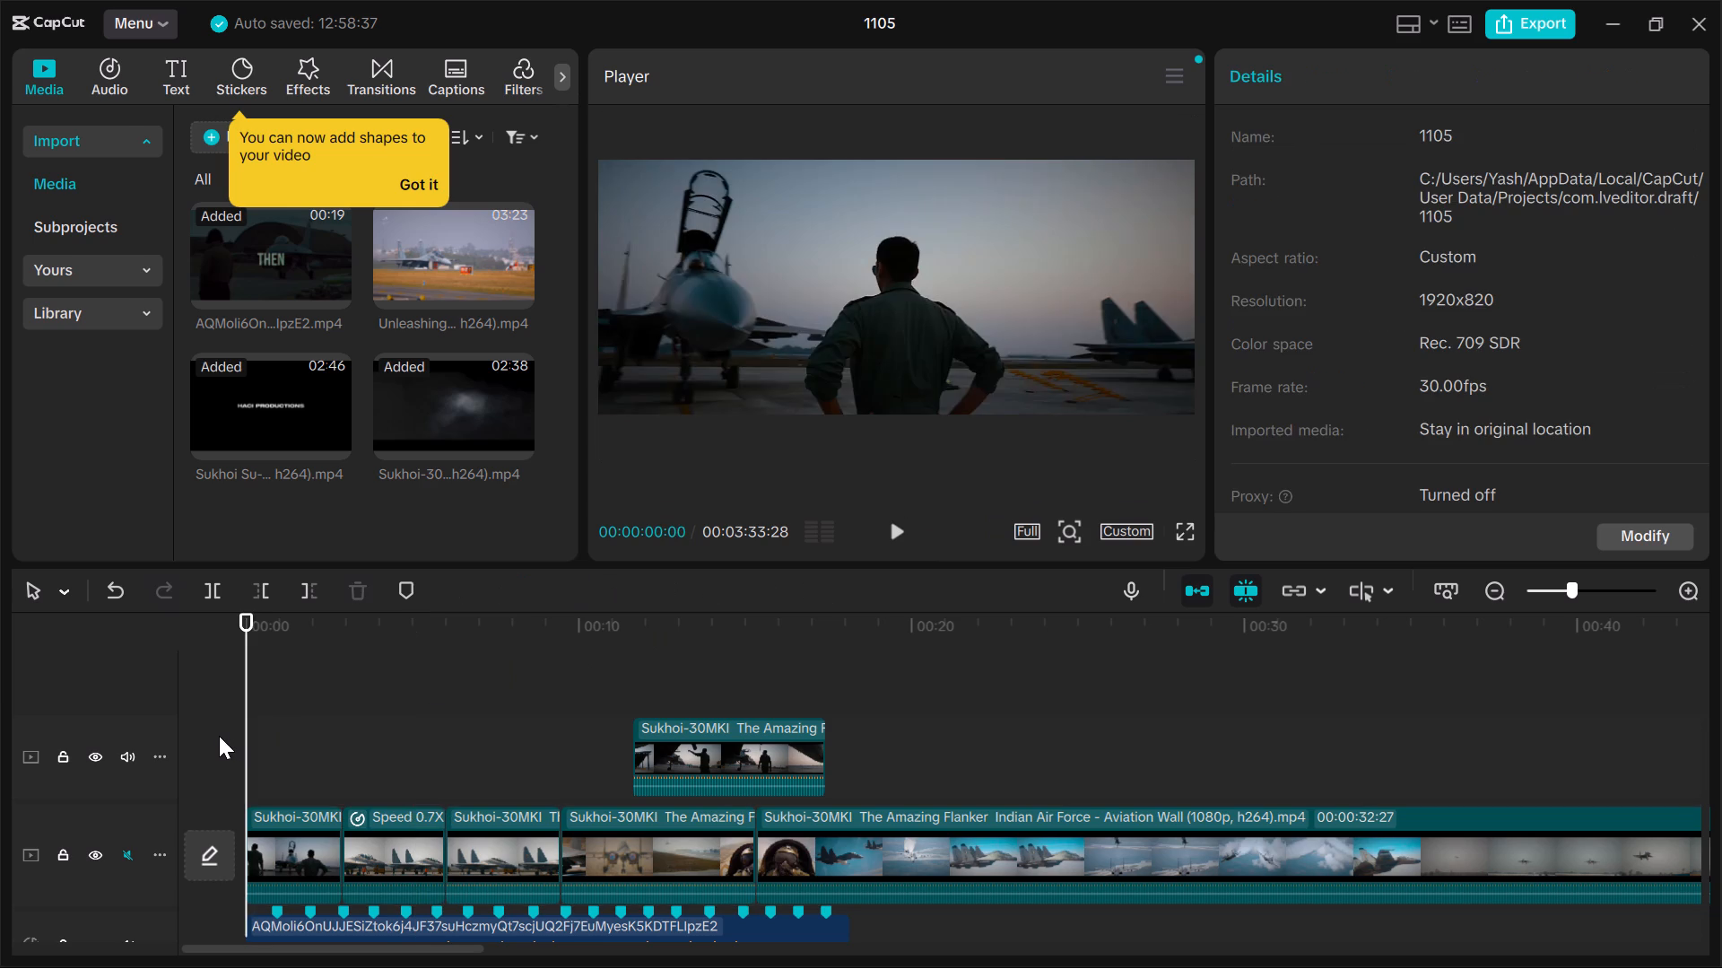
key("space")
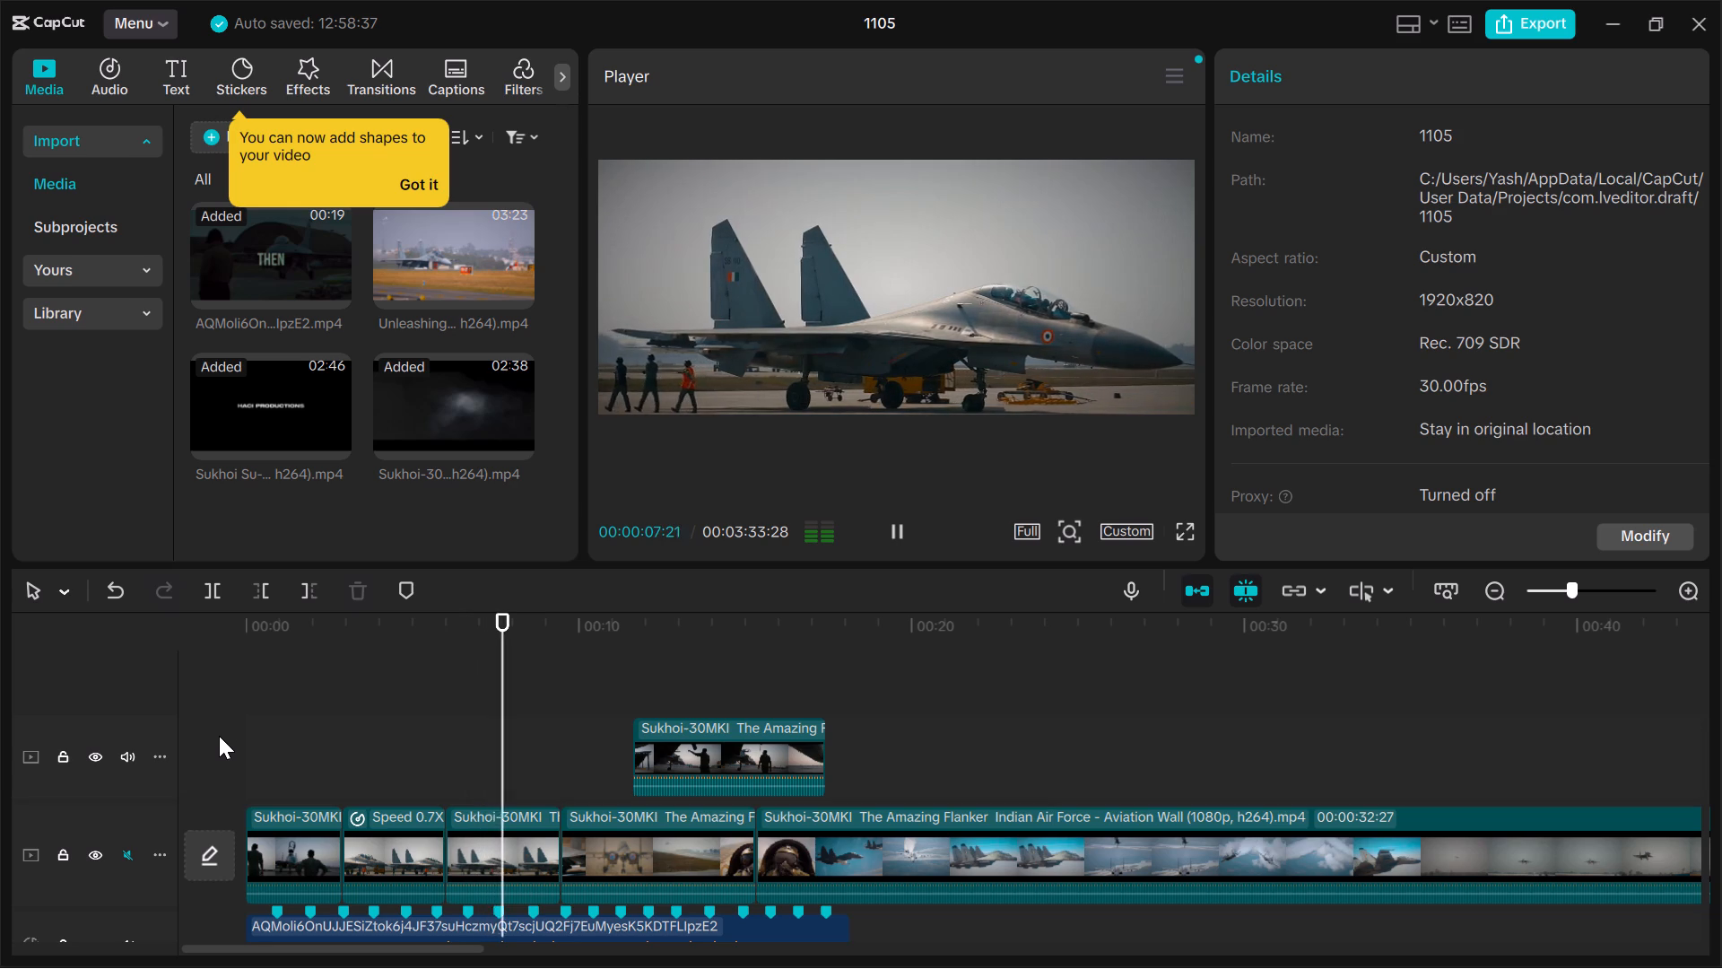
left_click(538, 833)
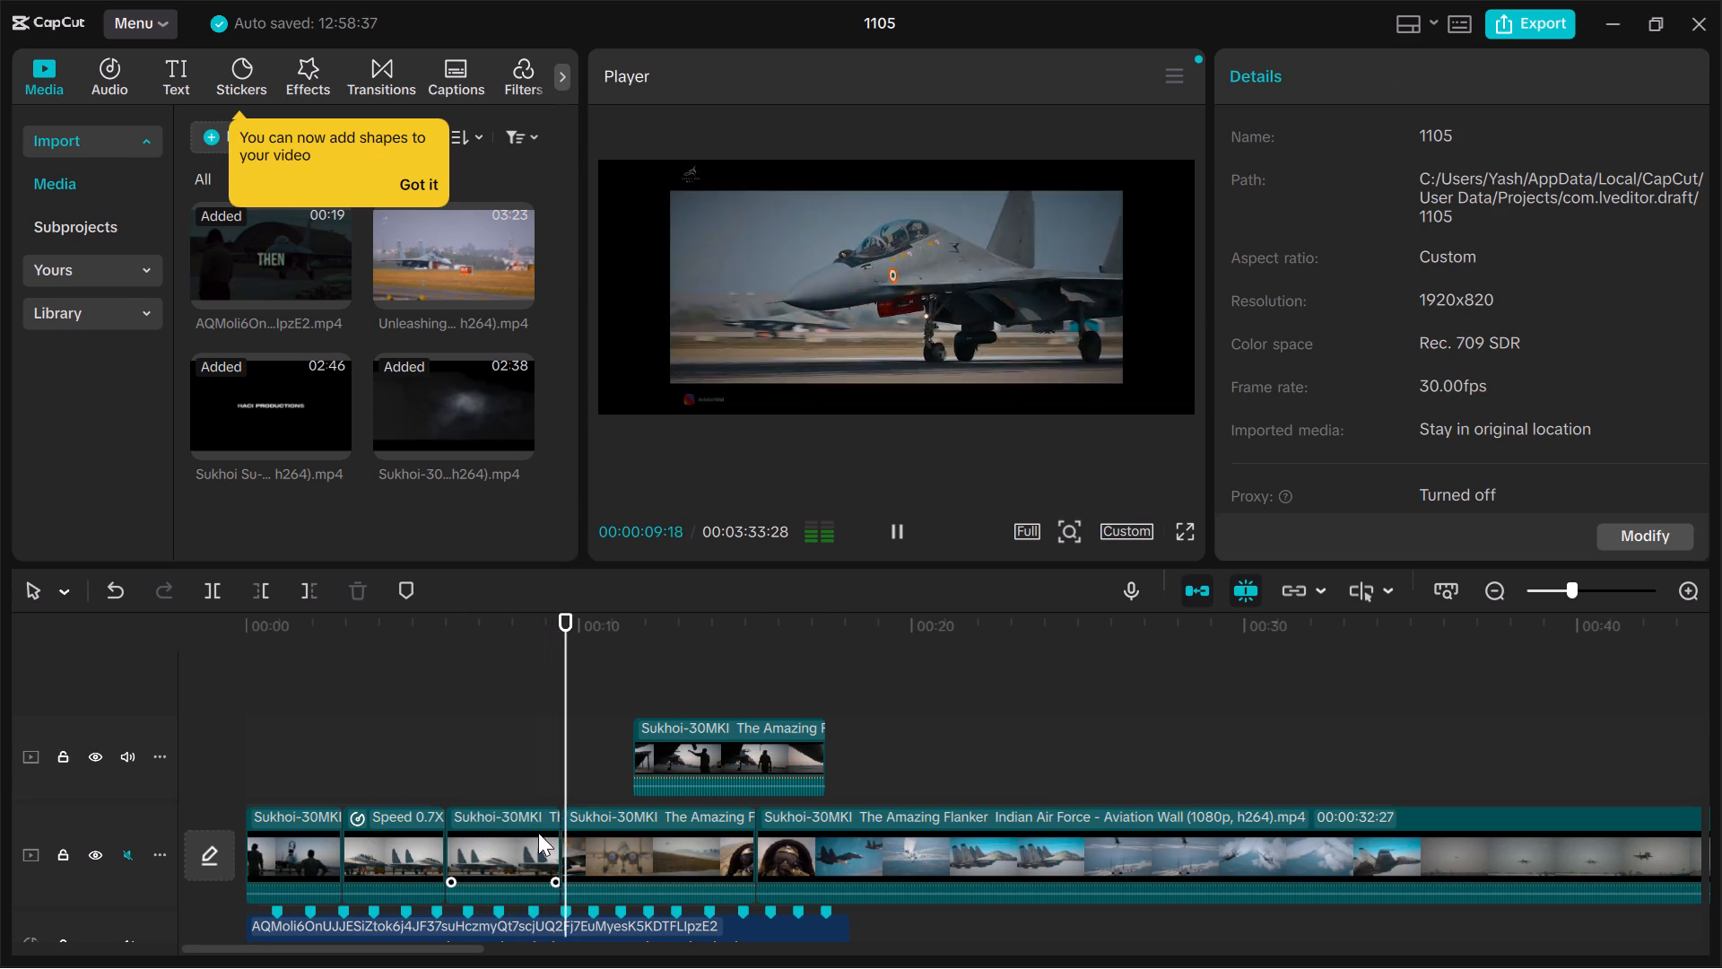
key("Delete")
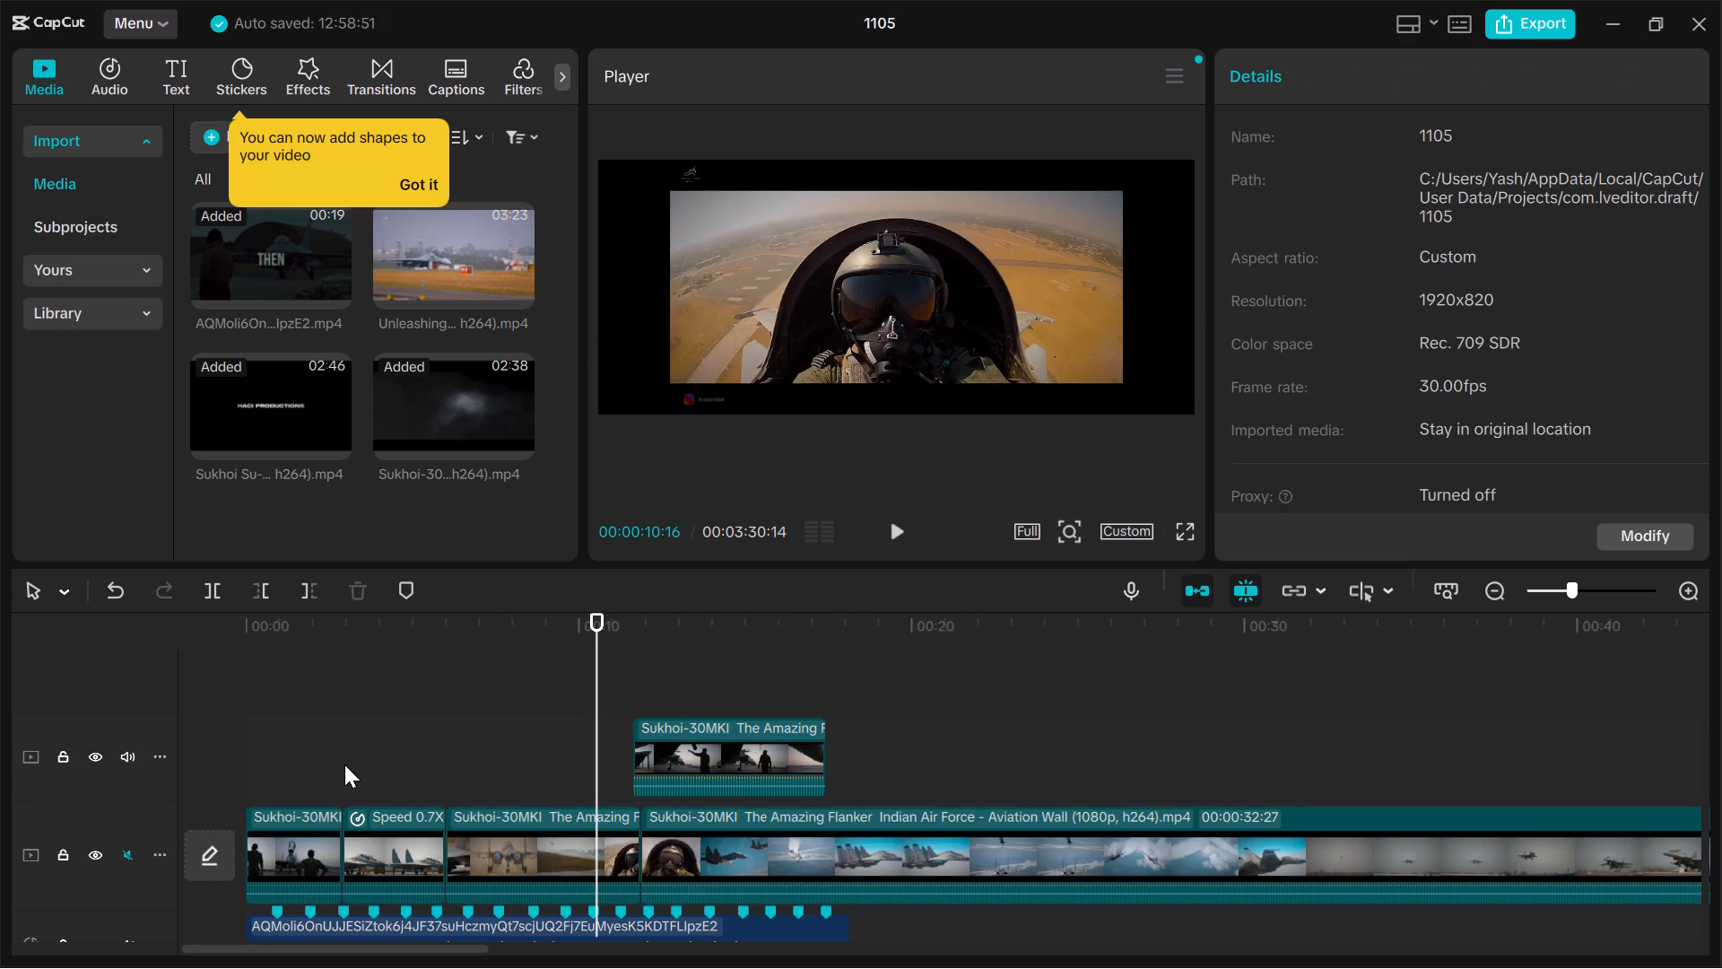
Play back the slowed parked jet clip and its cut into the following shot.
left_click(344, 764)
key("space")
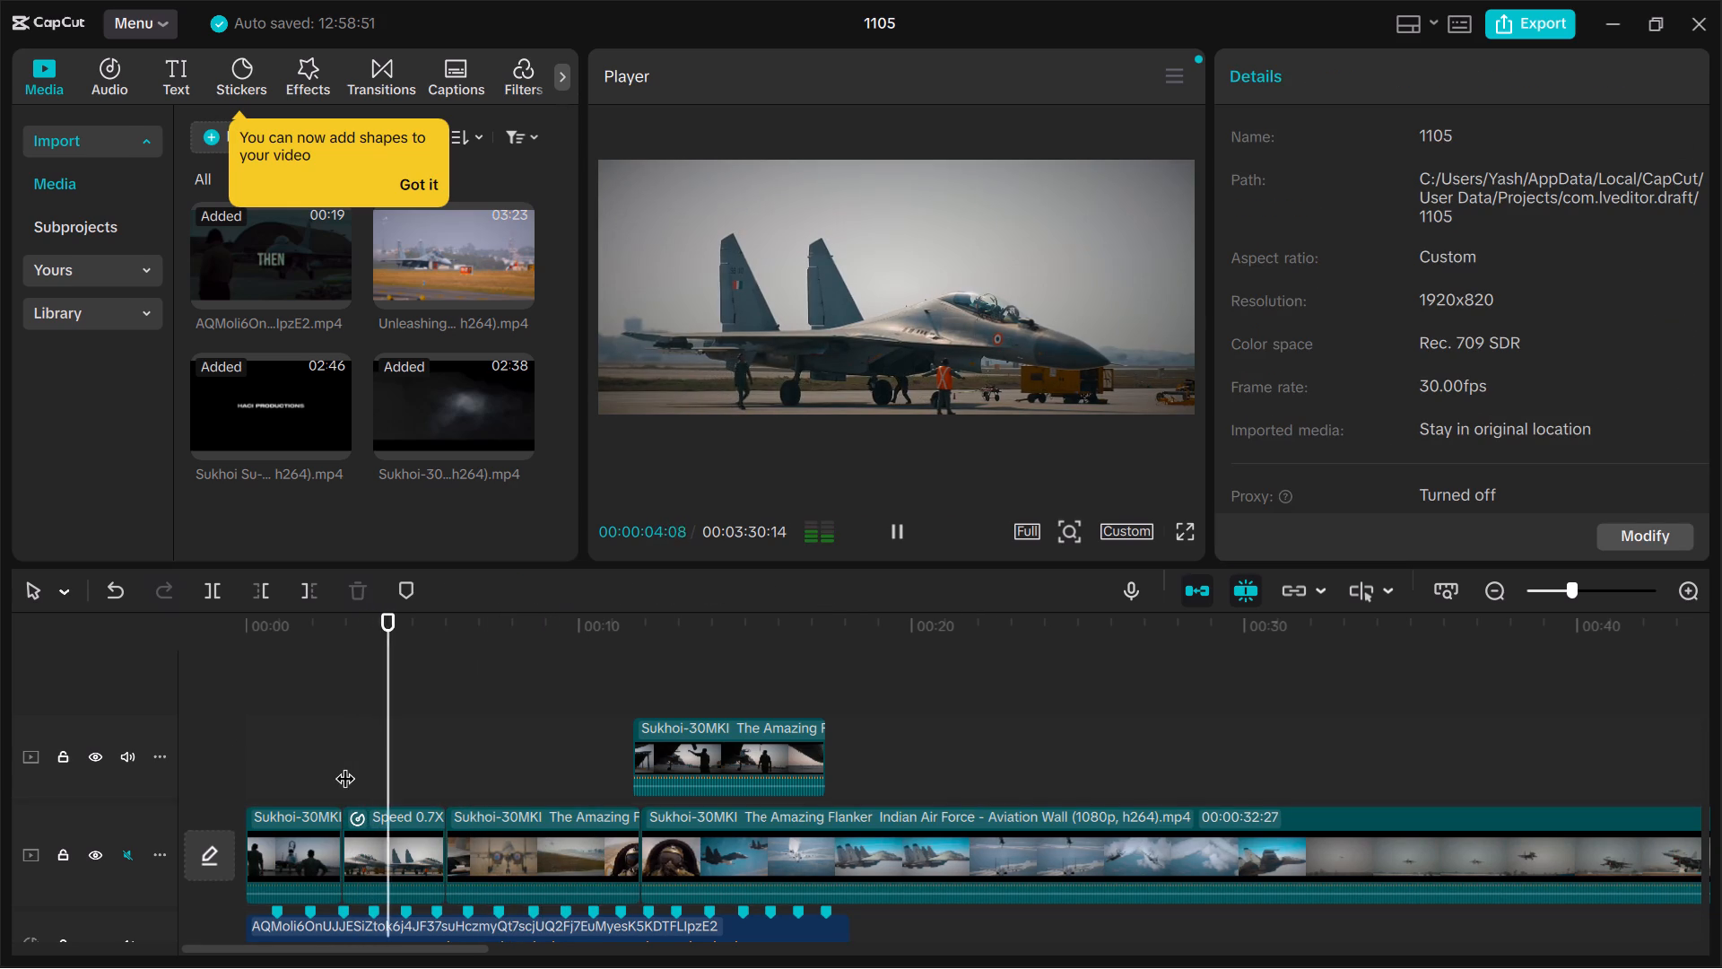
key("space")
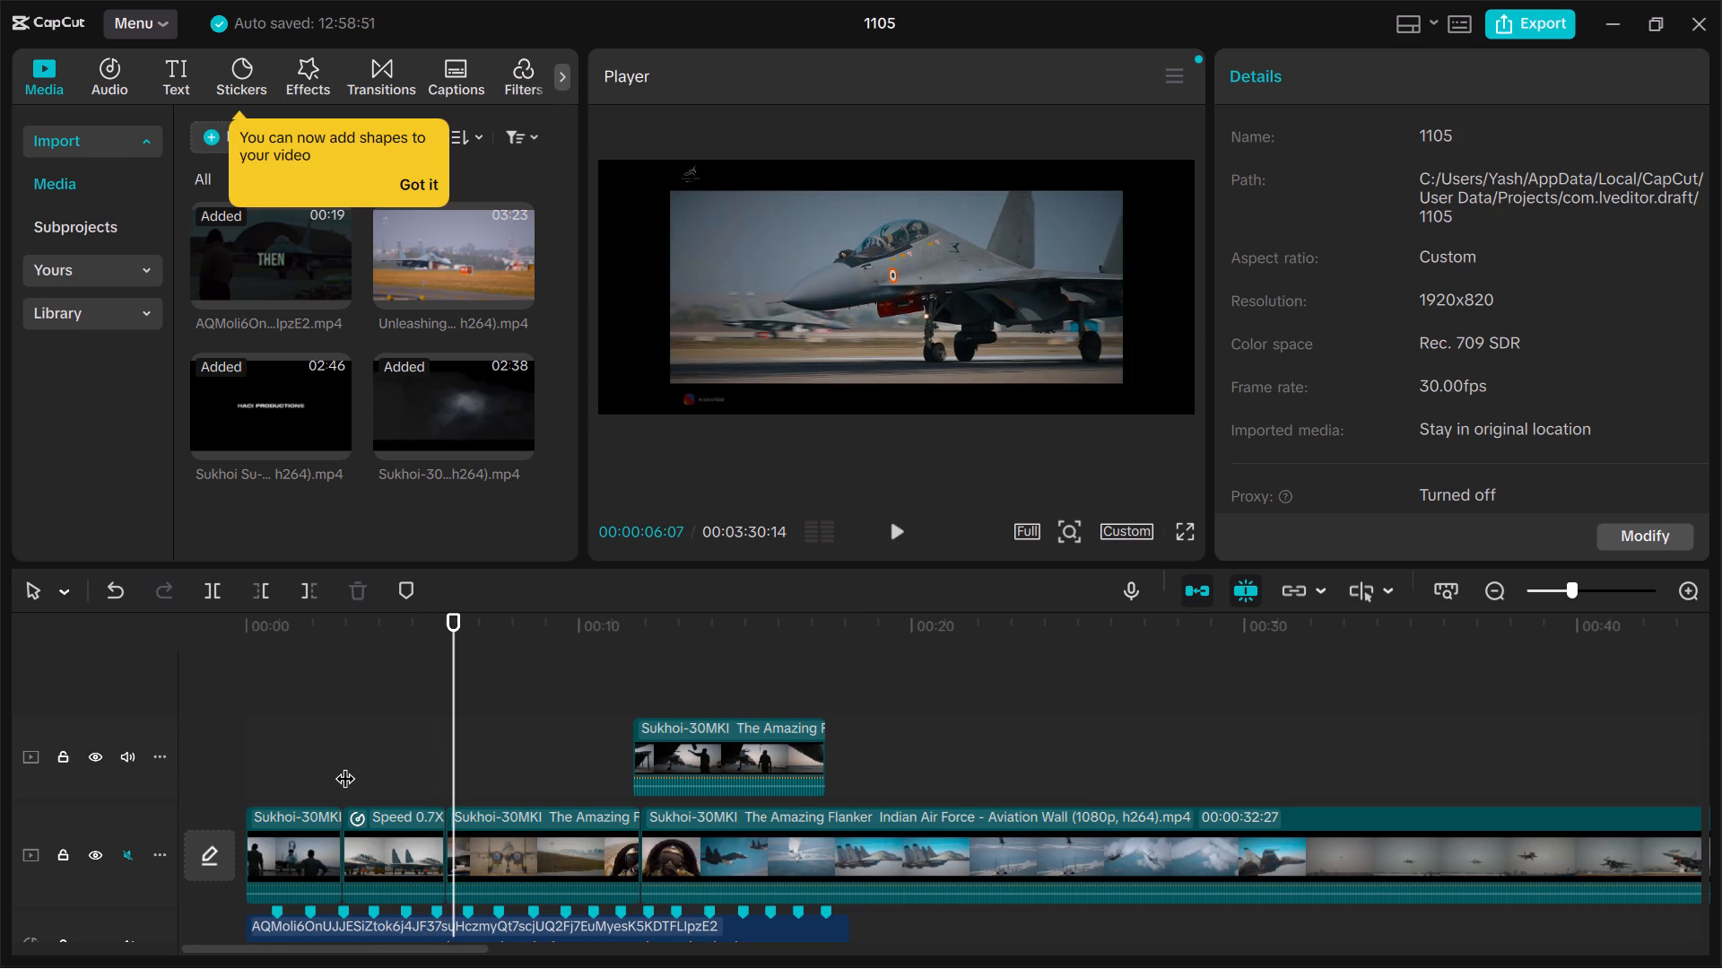
Play back the footage after the 0.7x clip and step frame by frame through the start of the taxiing jet shot.
key("space")
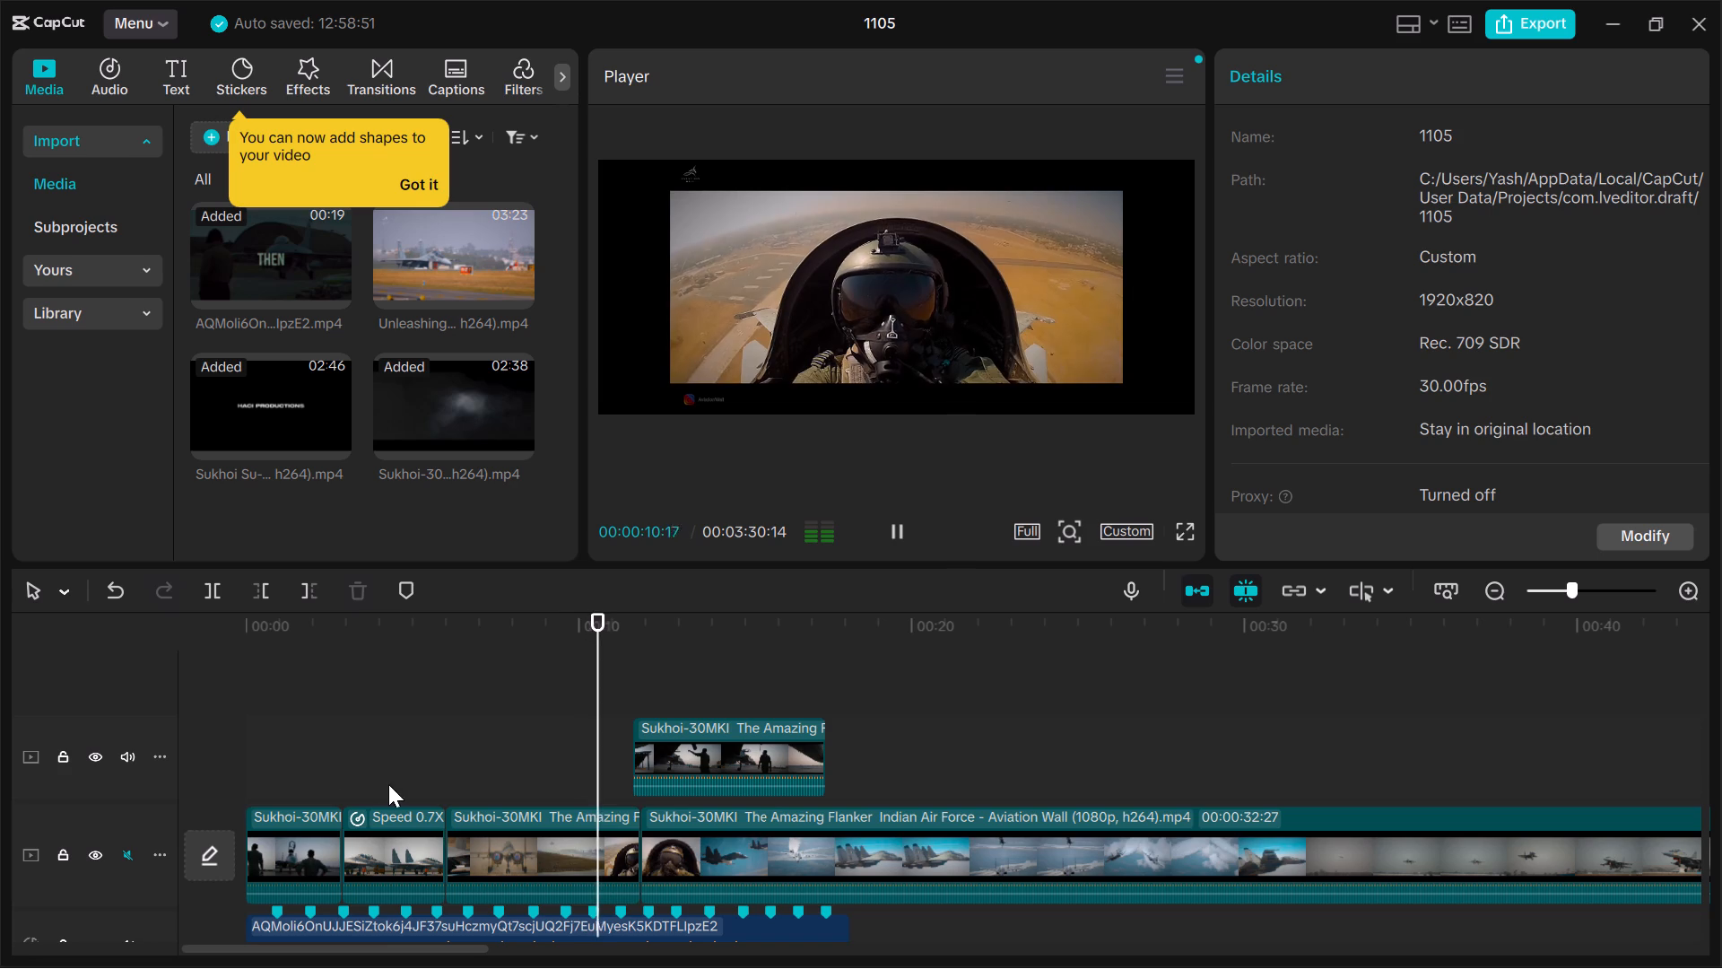
left_click(461, 781)
key("Left")
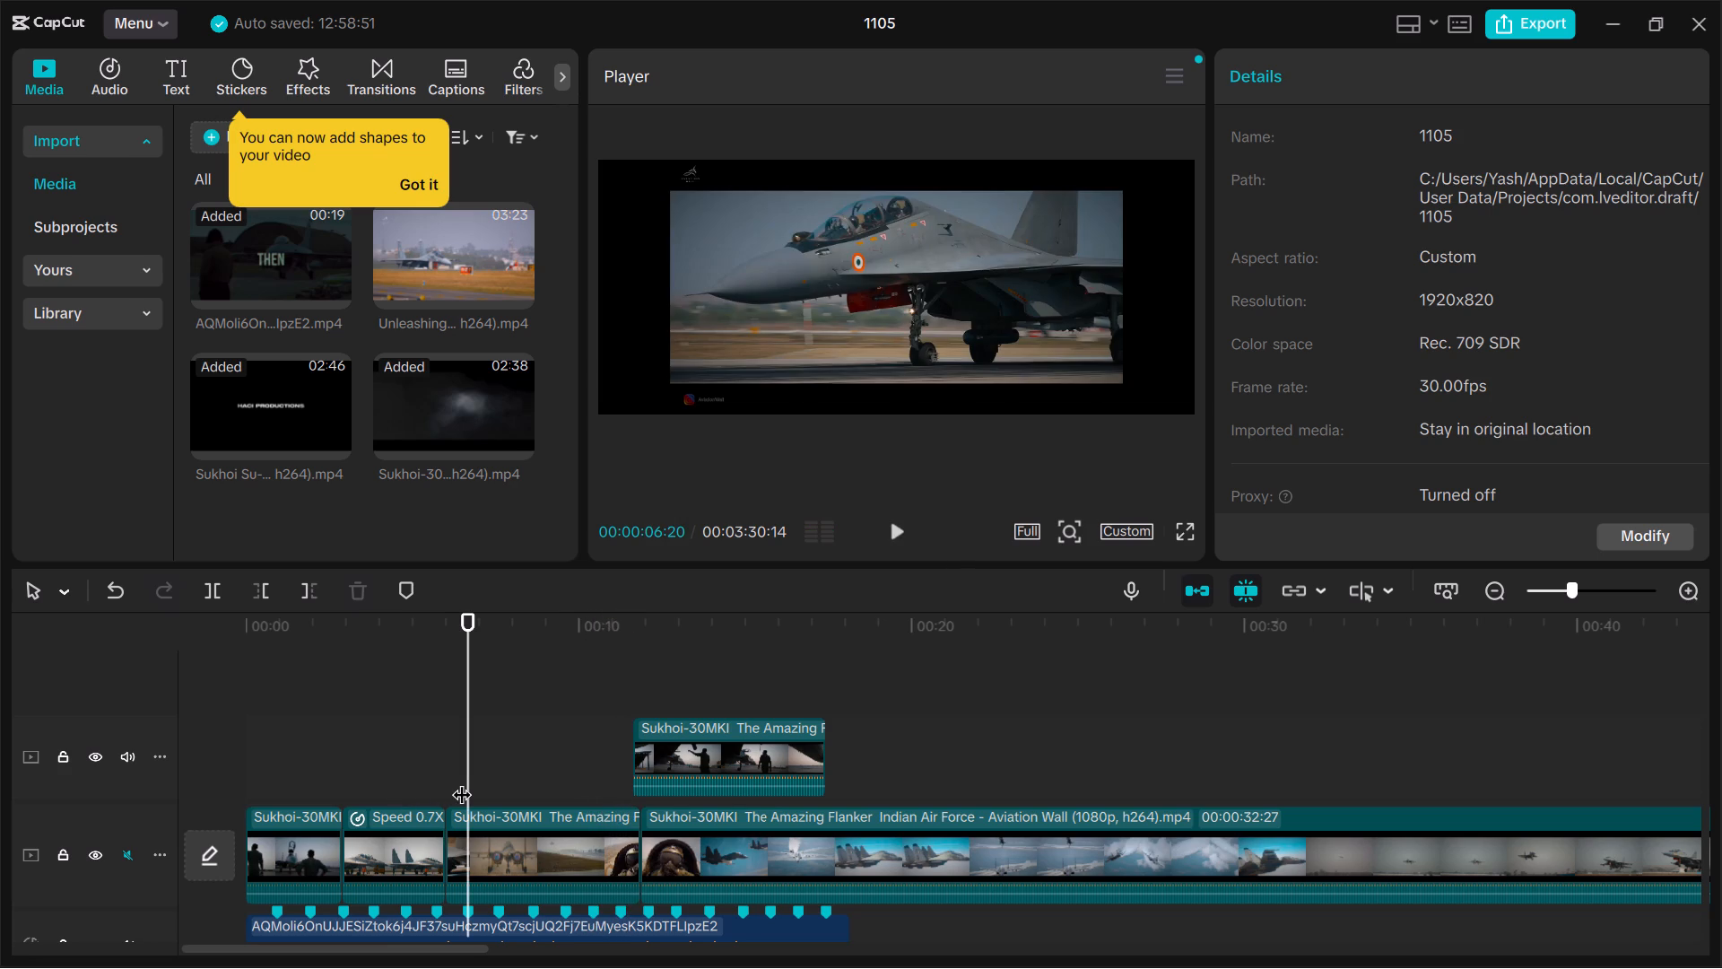
key("Left")
key("Left")
key("Left")
key("Left")
key("Left")
key("Left")
key("Left")
key("Left")
key("Left")
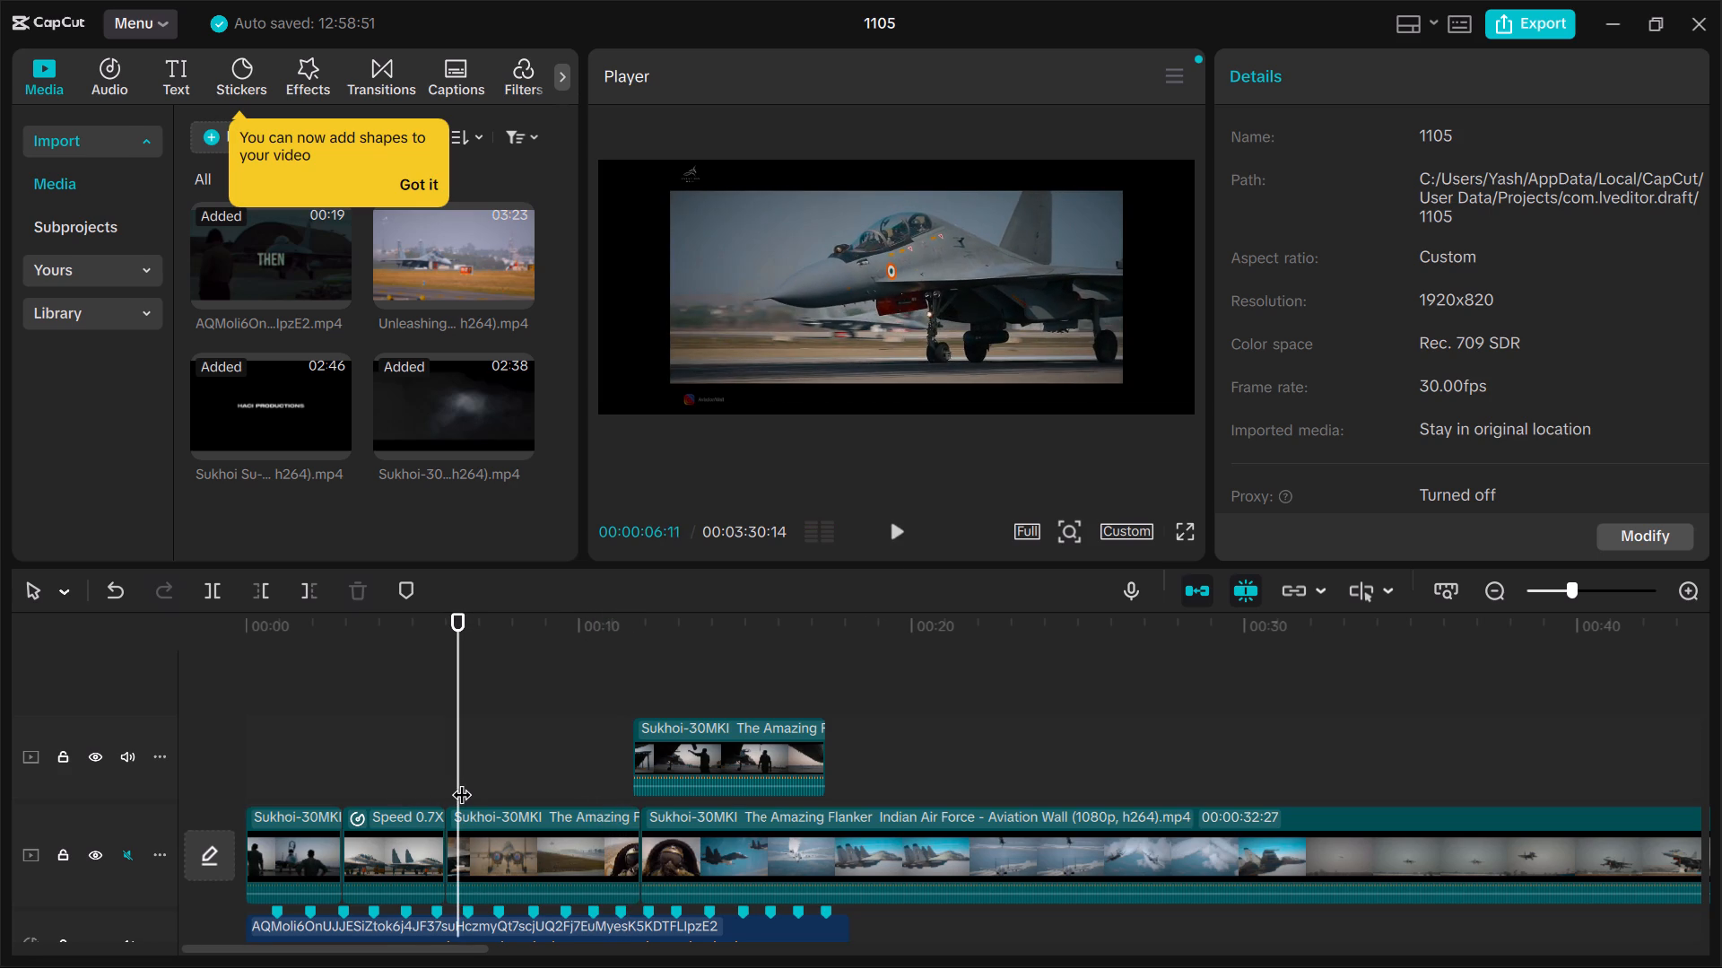
key("Left")
key("Left")
key("Left")
key("Left")
key("Left")
key("Left")
key("Left")
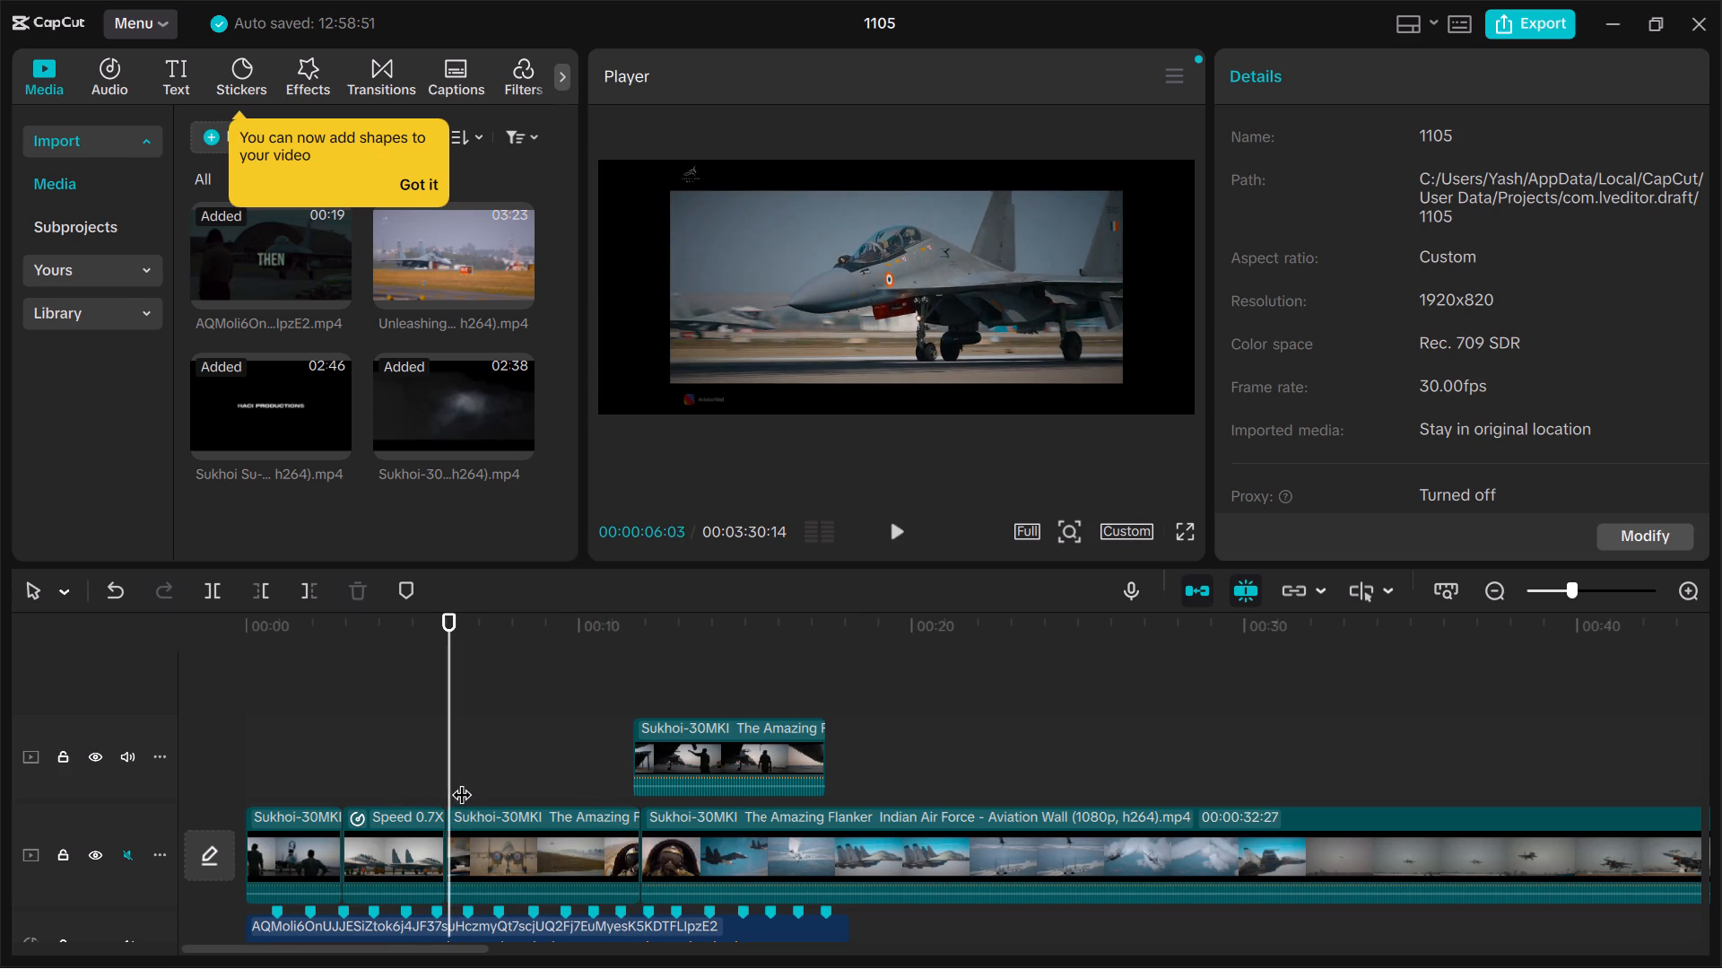
key("Left")
key("space")
key("space")
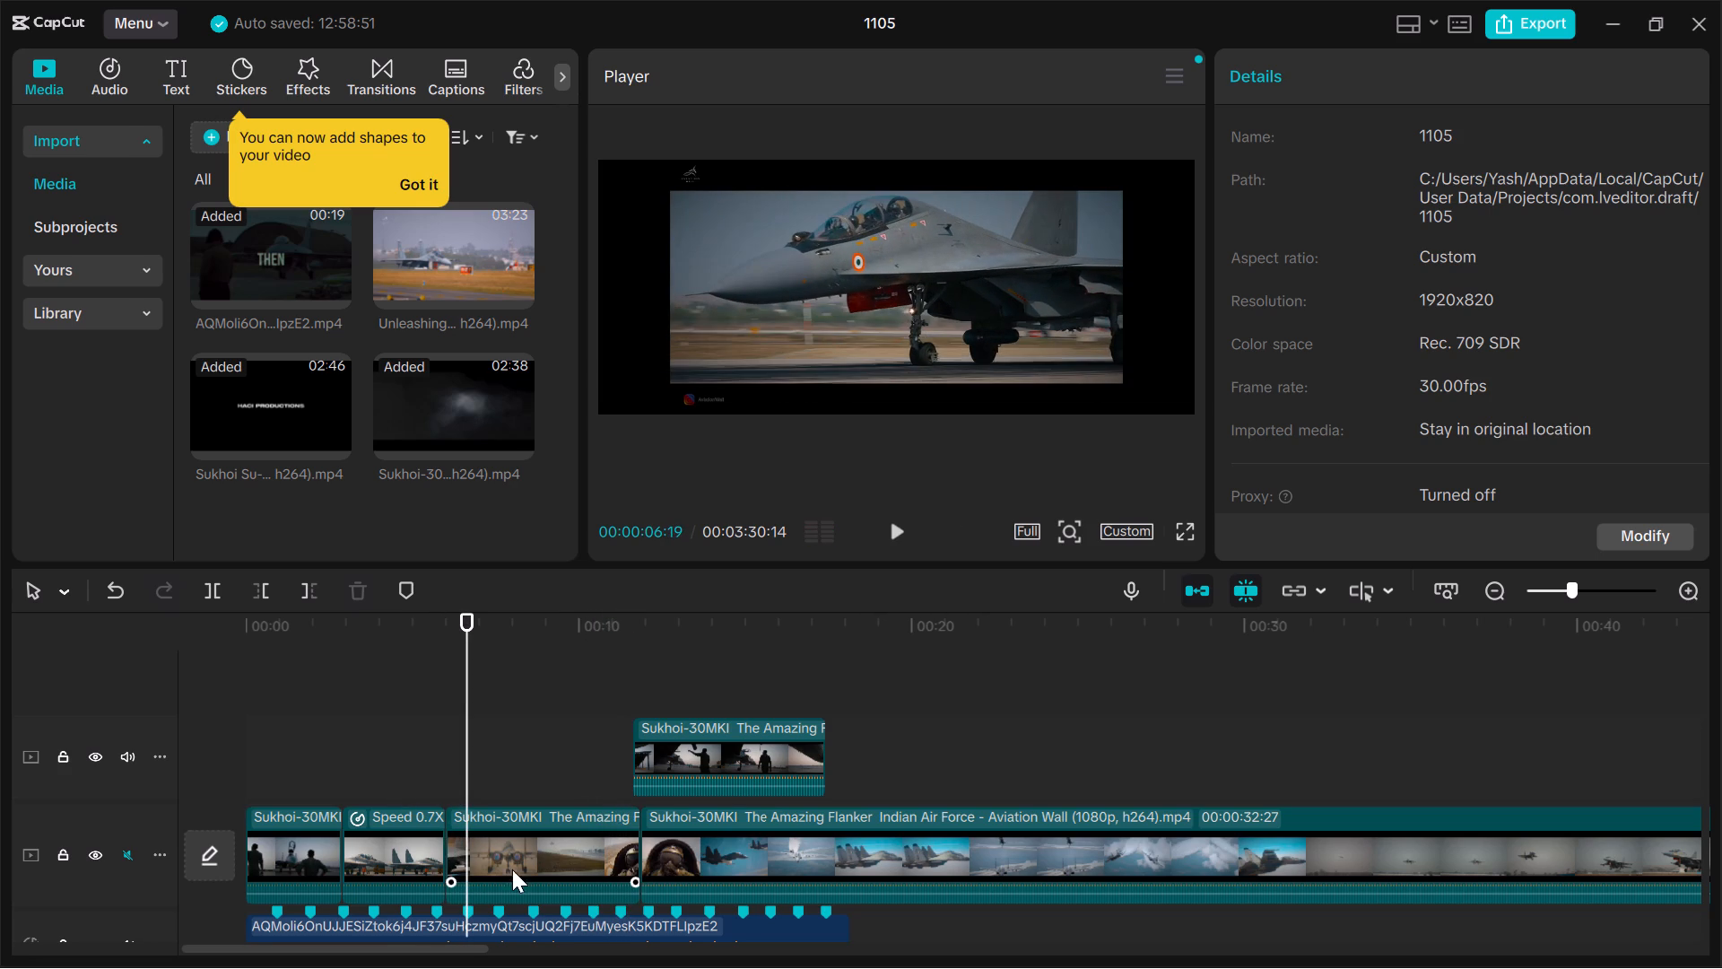
Scale the third main-track clip, which opens with the taxiing jet, to 133% to fill the frame.
left_click(516, 846)
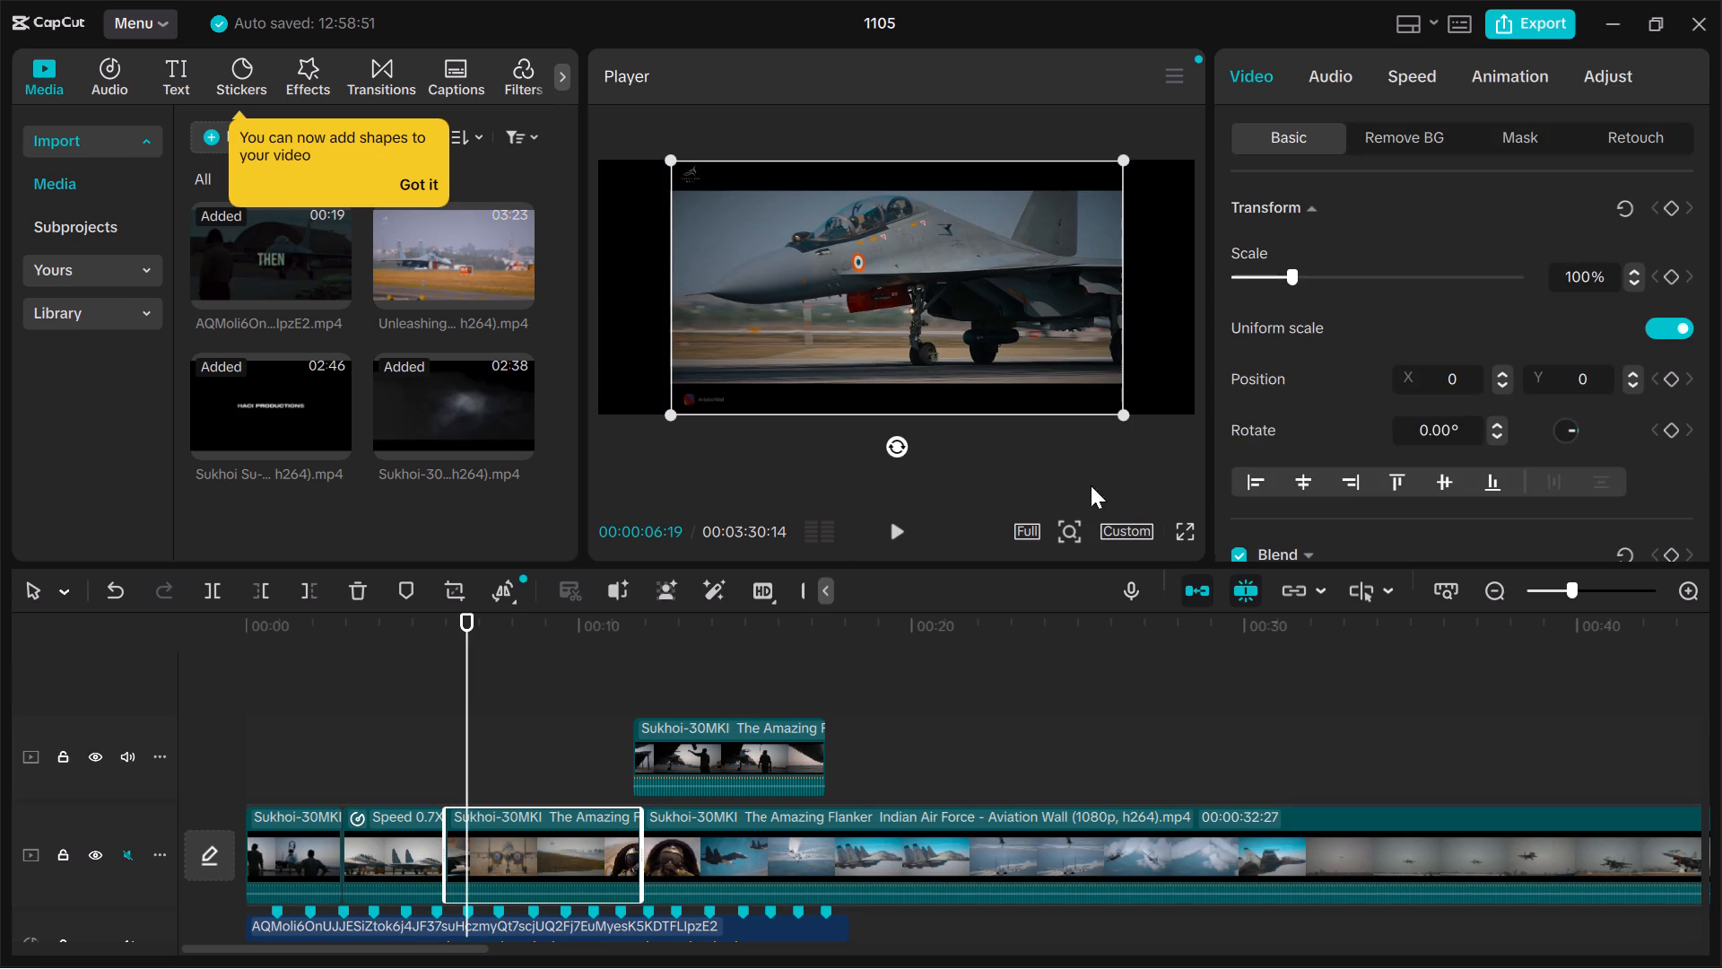
left_click(1588, 274)
key("BackSpace")
key("BackSpace")
type("33")
key("Return")
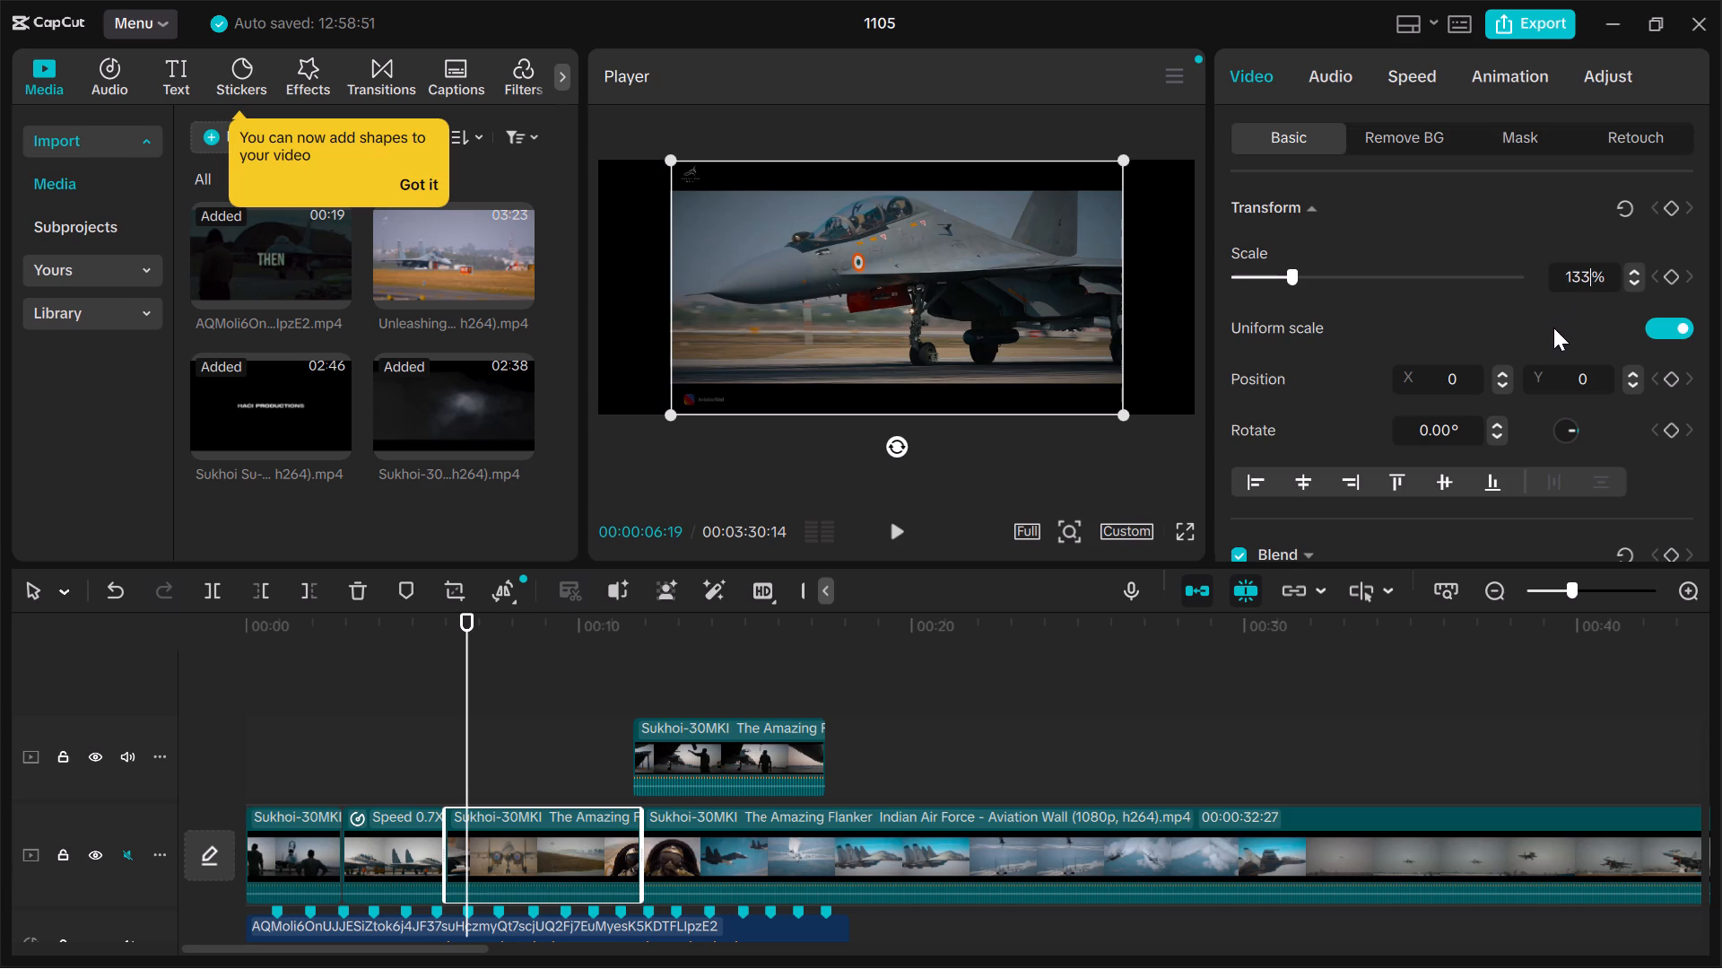